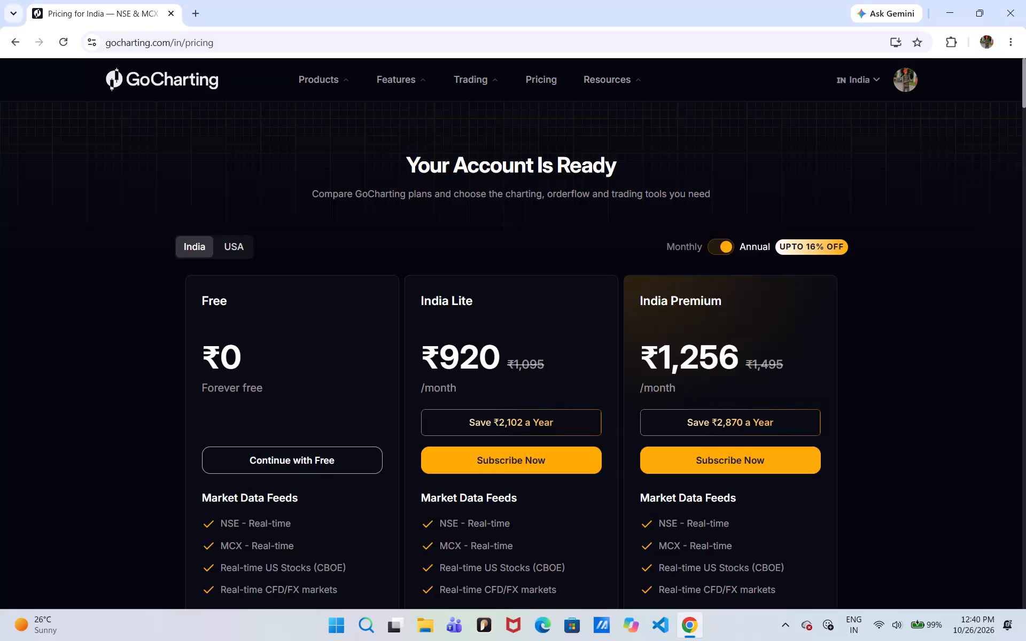
Compare the features of the Free, India Lite and India Premium plans on the pricing page.
scroll(360, 358, "down", 1)
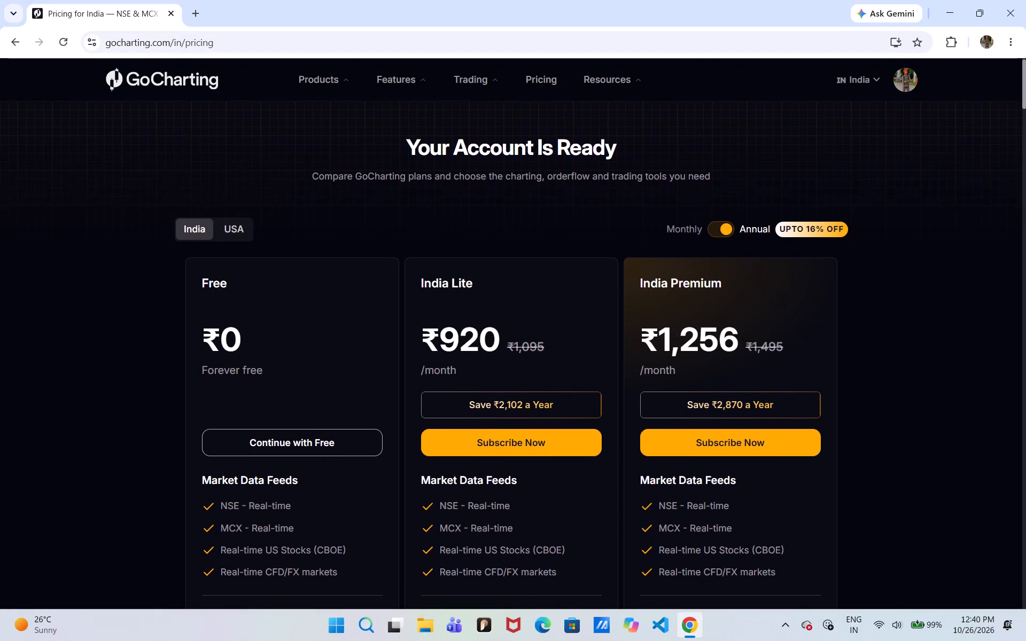
scroll(360, 358, "down", 3)
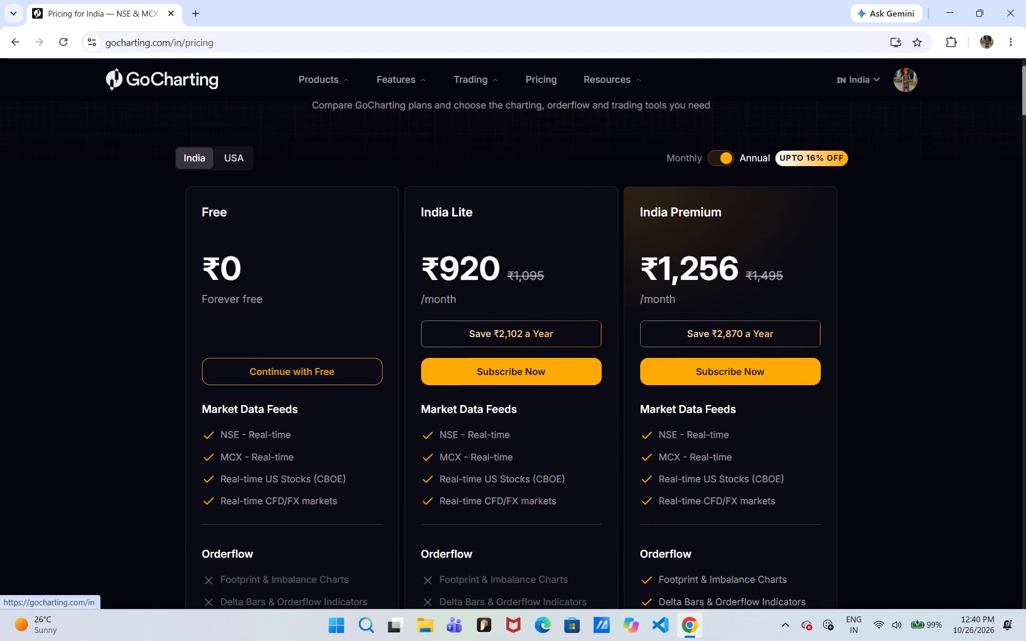
scroll(360, 358, "down", 3)
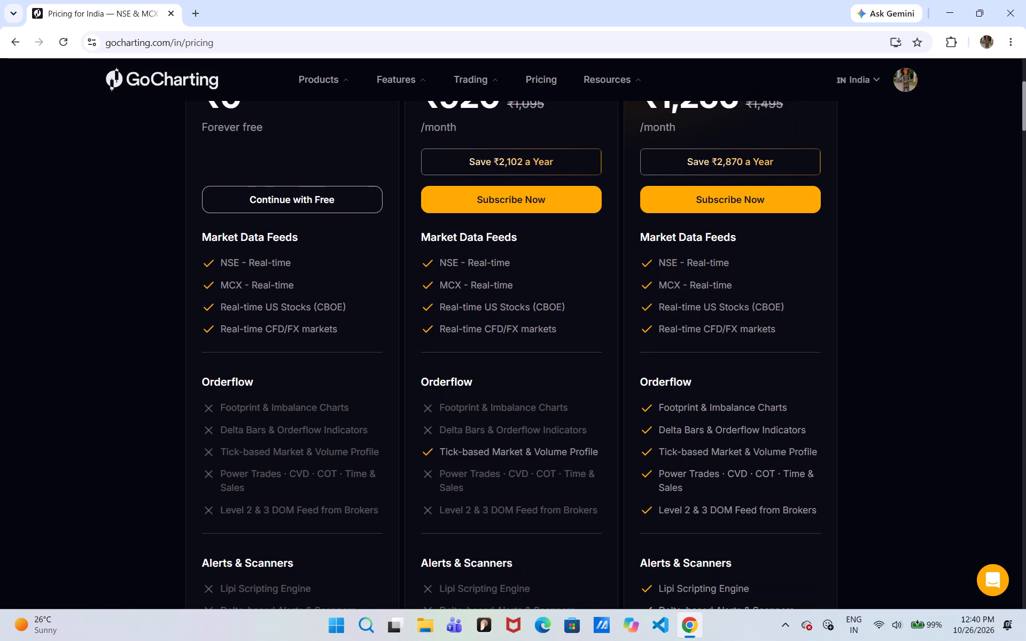
scroll(360, 358, "down", 2)
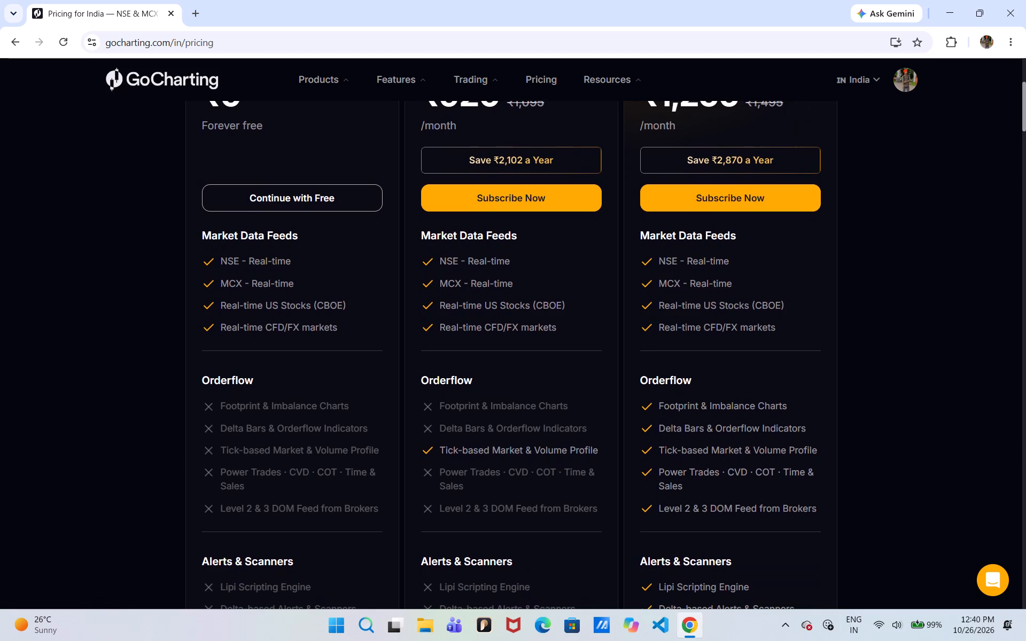
scroll(360, 358, "down", 3)
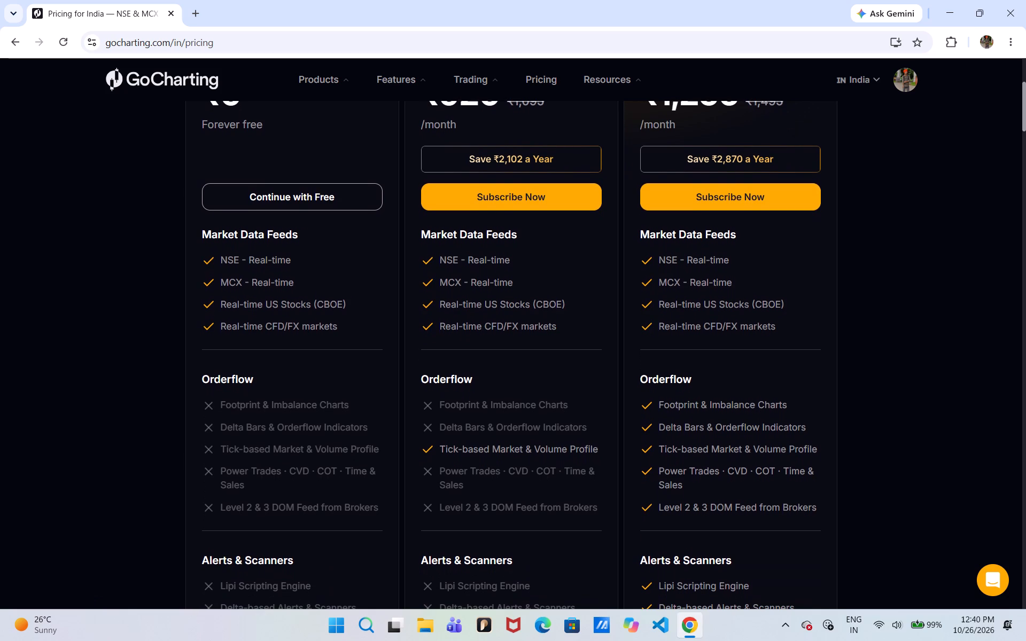
scroll(360, 358, "down", 3)
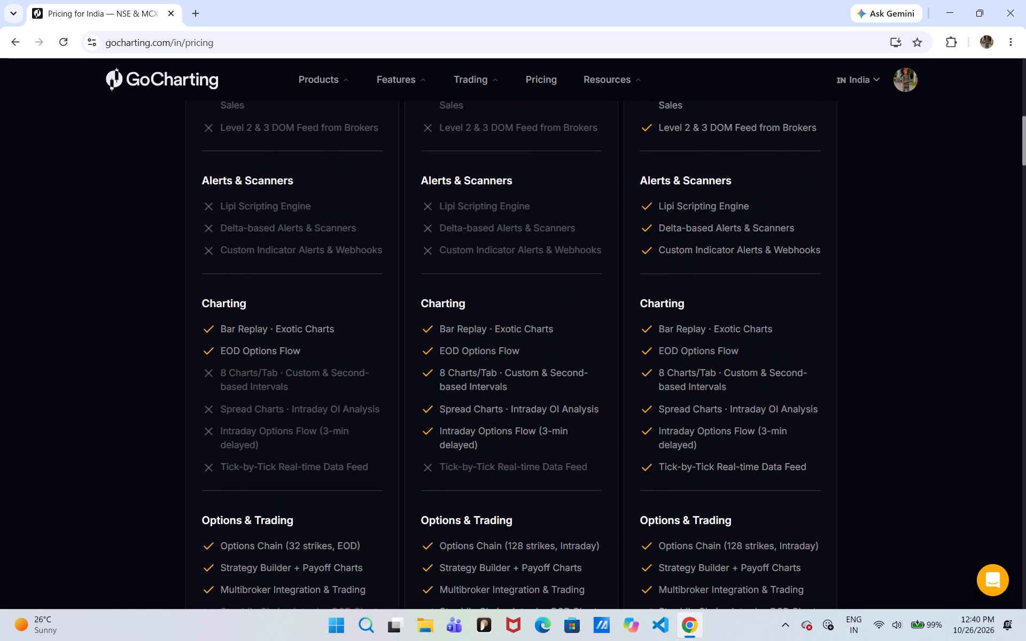
scroll(360, 358, "down", 3)
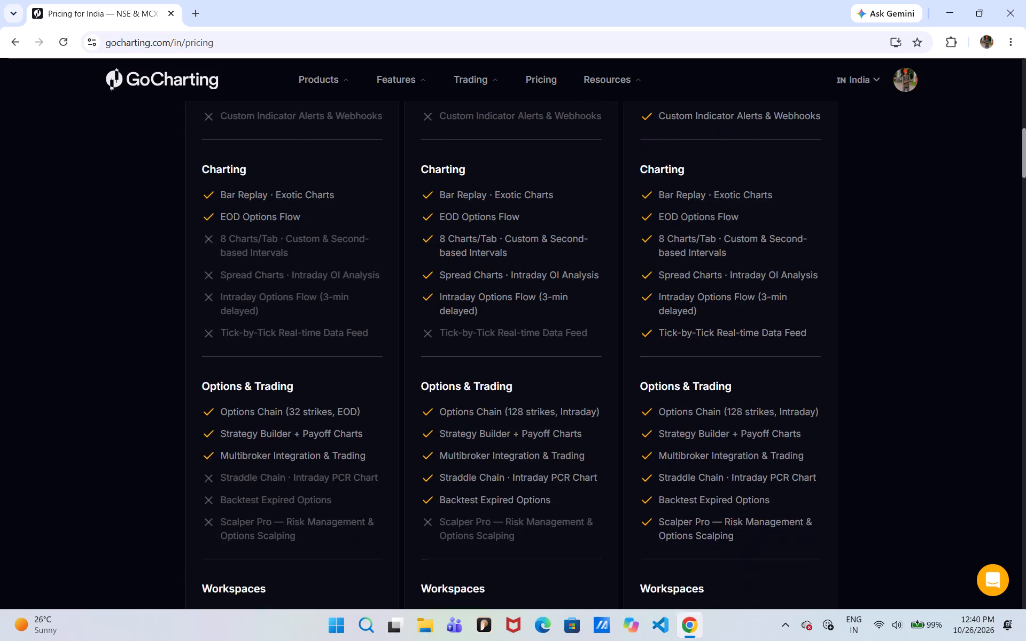
Continue with the Free plan.
scroll(360, 358, "up", 7)
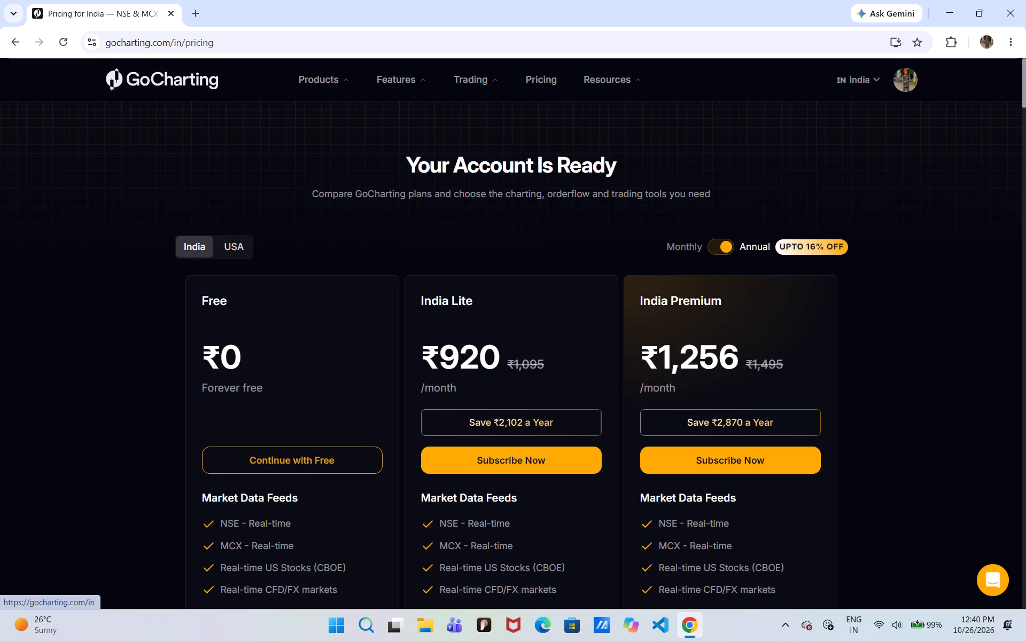
left_click(284, 462)
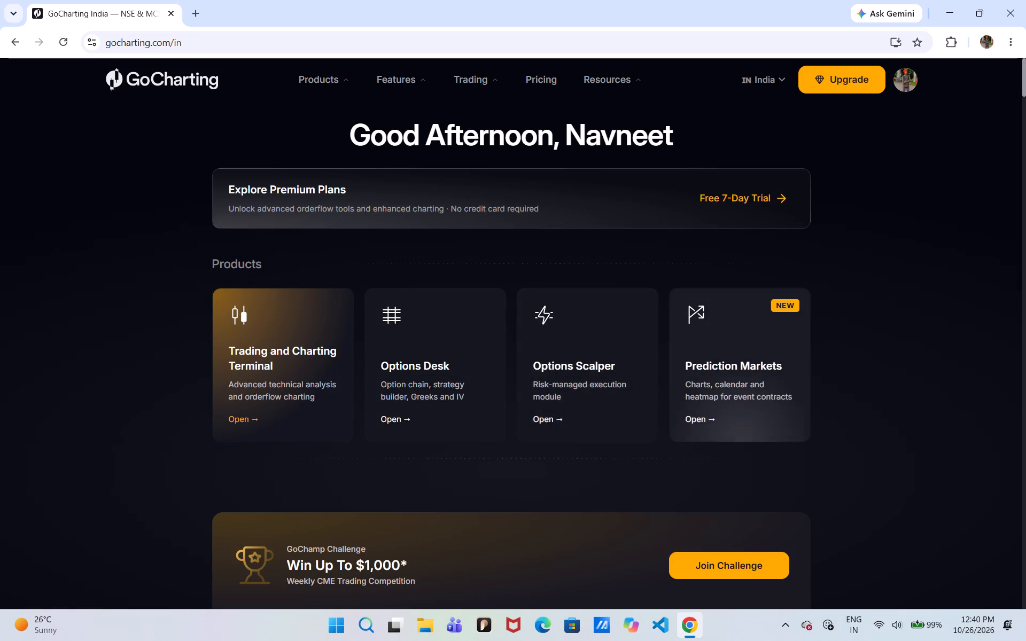
Browse the products on the home page and open Prediction Markets.
scroll(387, 363, "down", 1)
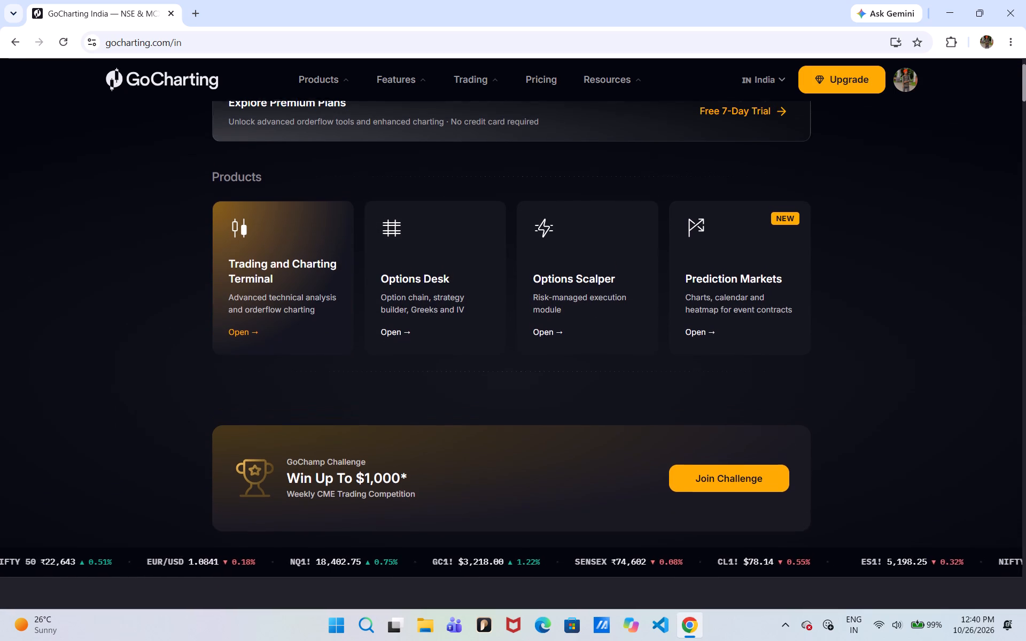
scroll(387, 363, "down", 1)
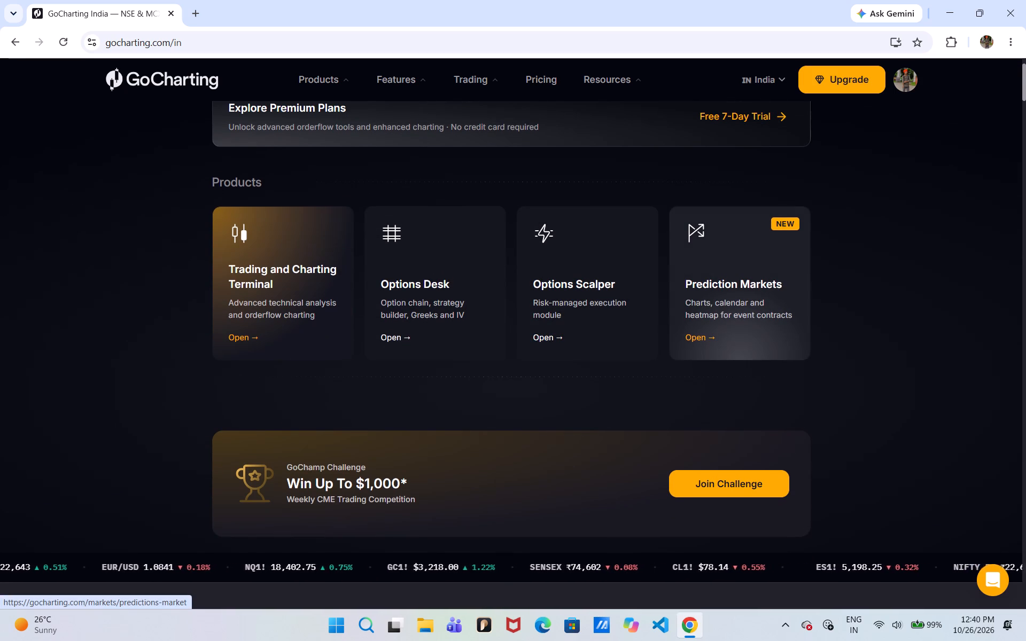
left_click(740, 299)
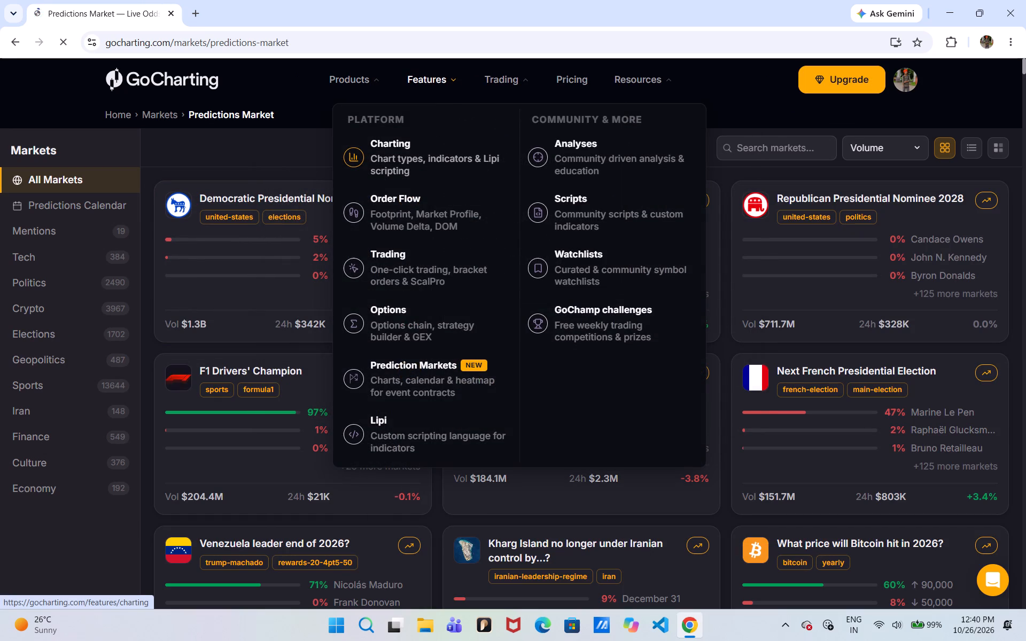
Go to the Charting features page and start trading free to launch the trading terminal.
left_click(424, 150)
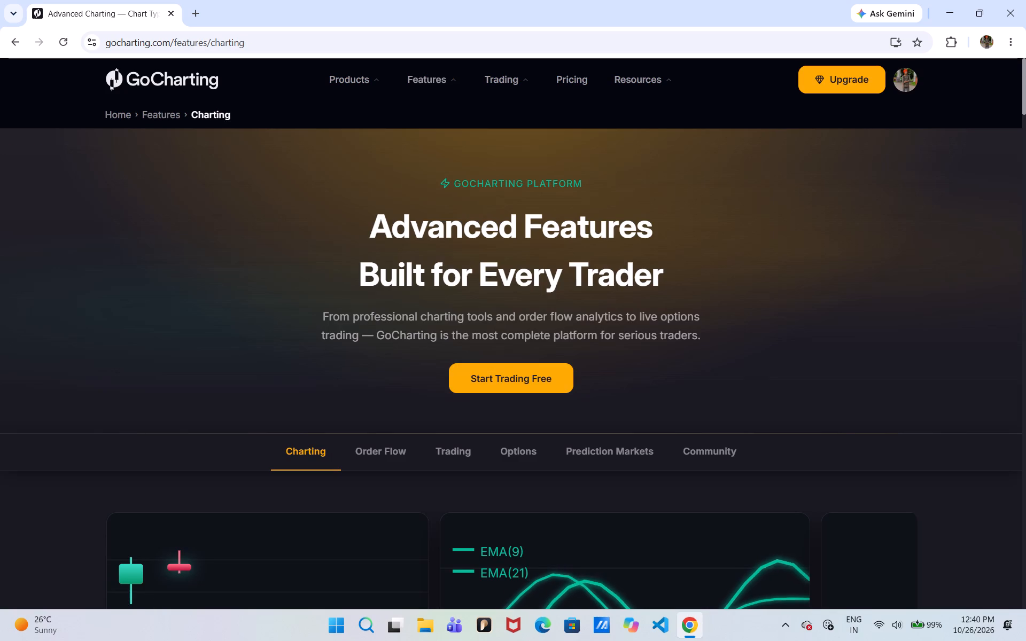
left_click(514, 376)
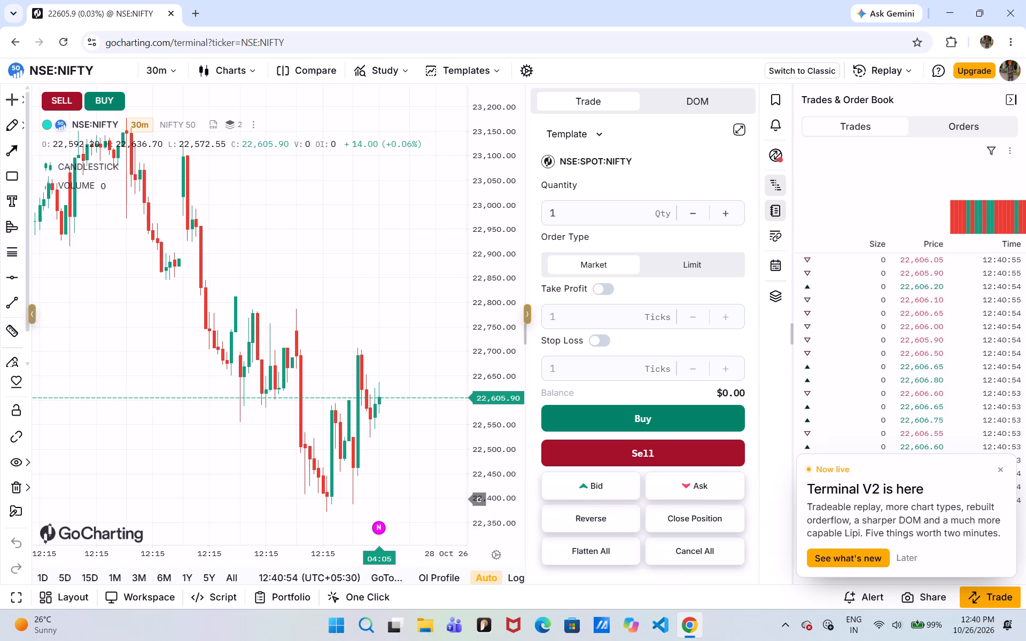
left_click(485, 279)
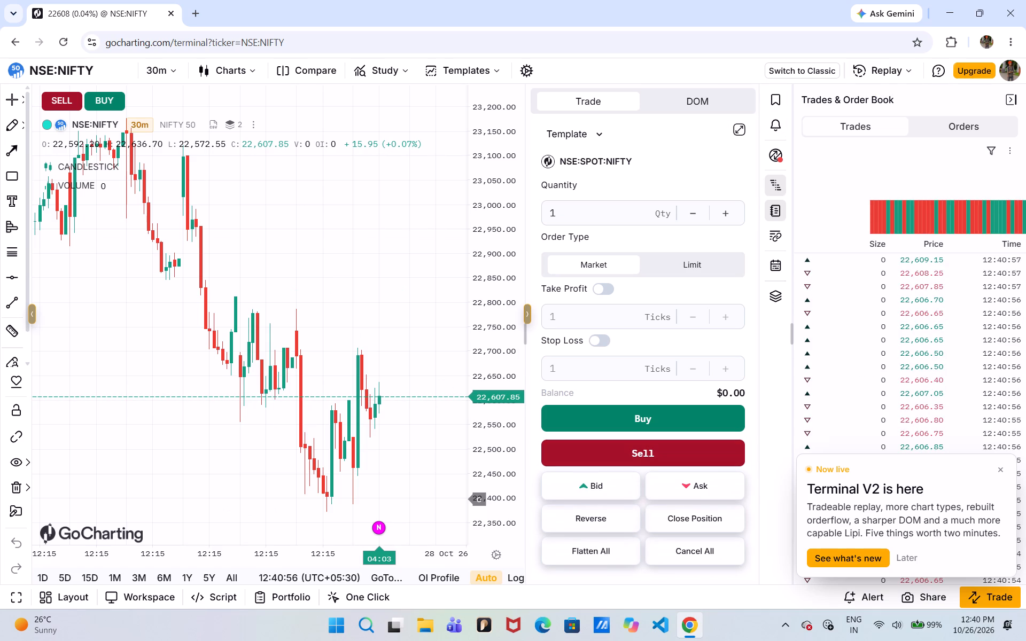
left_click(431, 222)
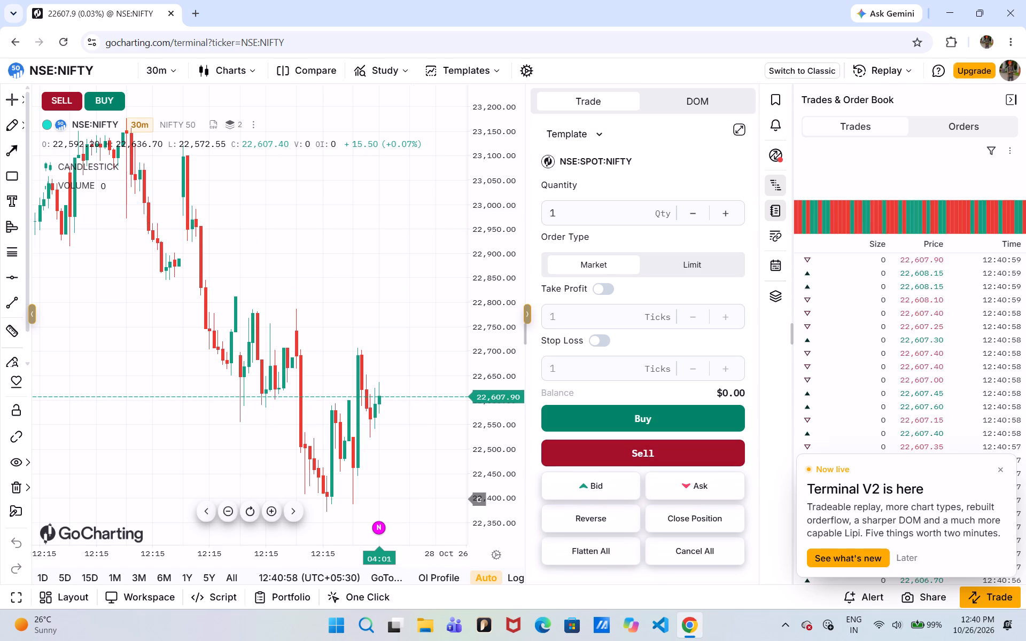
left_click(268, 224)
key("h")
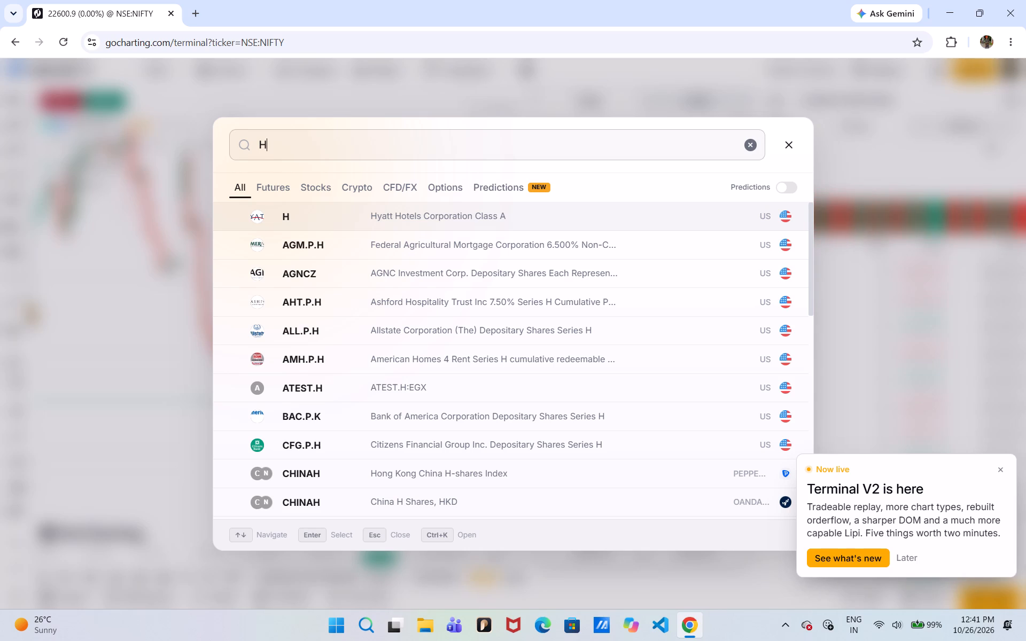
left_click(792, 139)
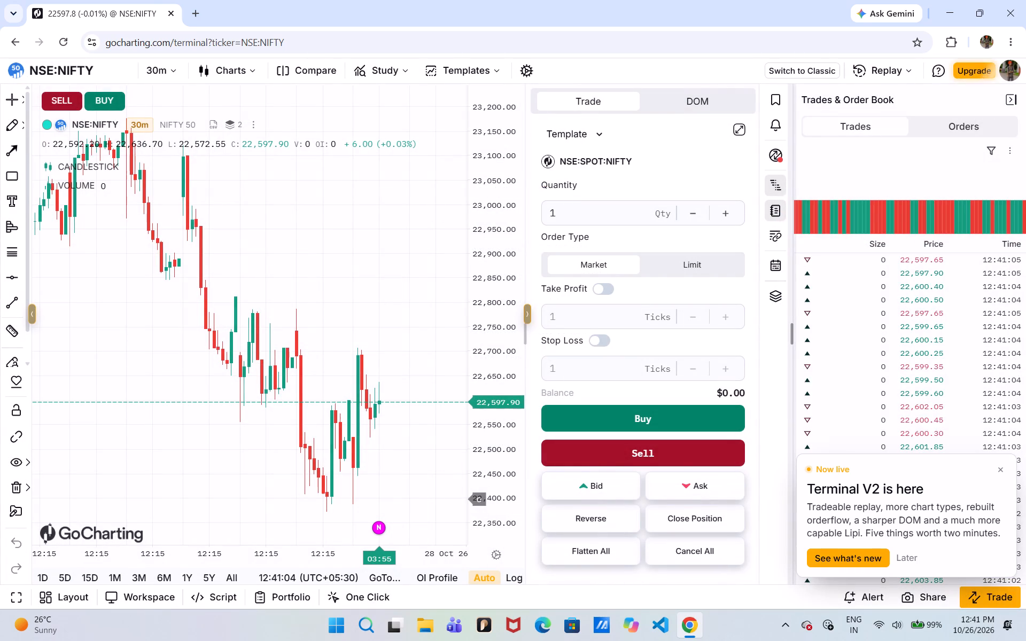
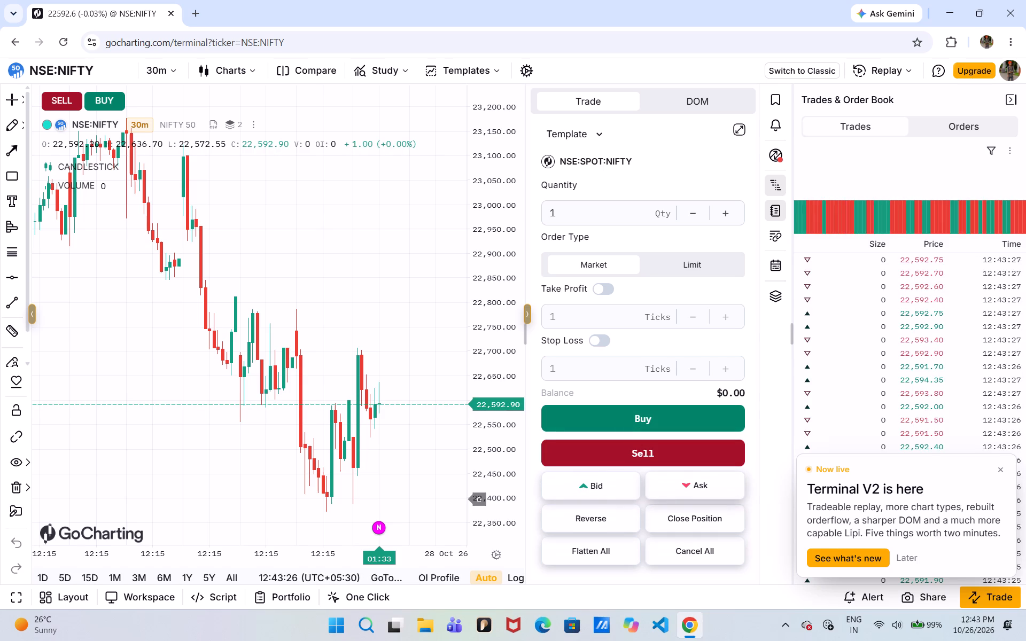
Close the trading panel and the Trades & Order Book panel so the chart fills the workspace.
left_click(747, 123)
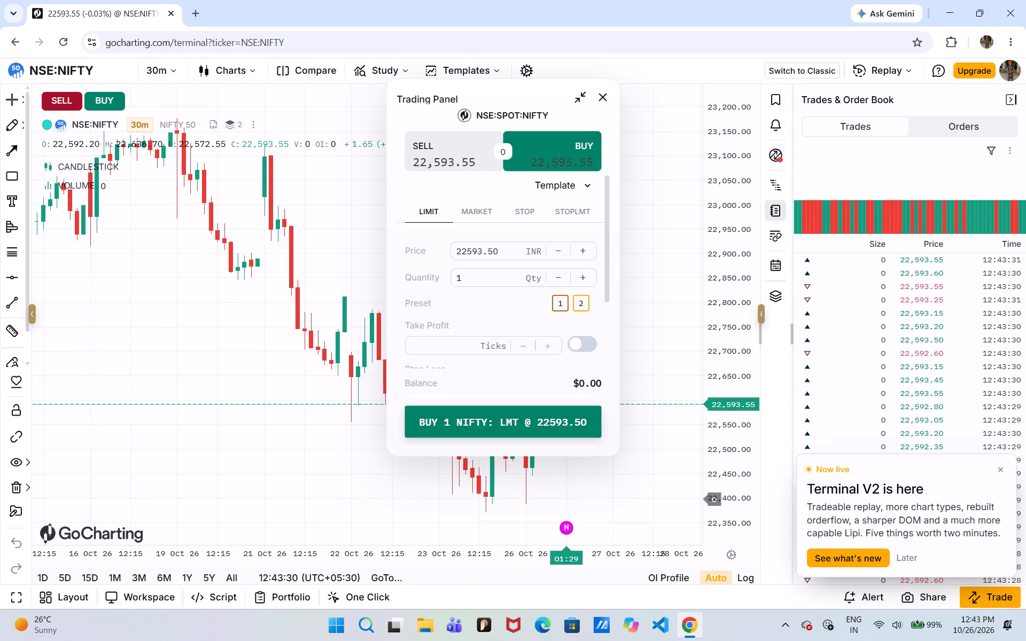
left_click(601, 93)
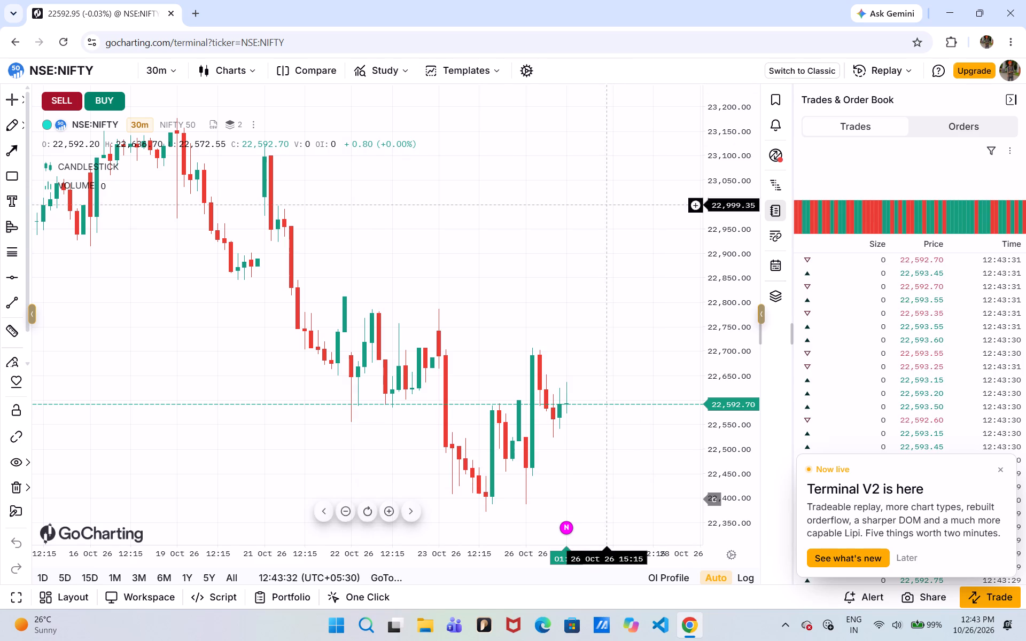
left_click(595, 246)
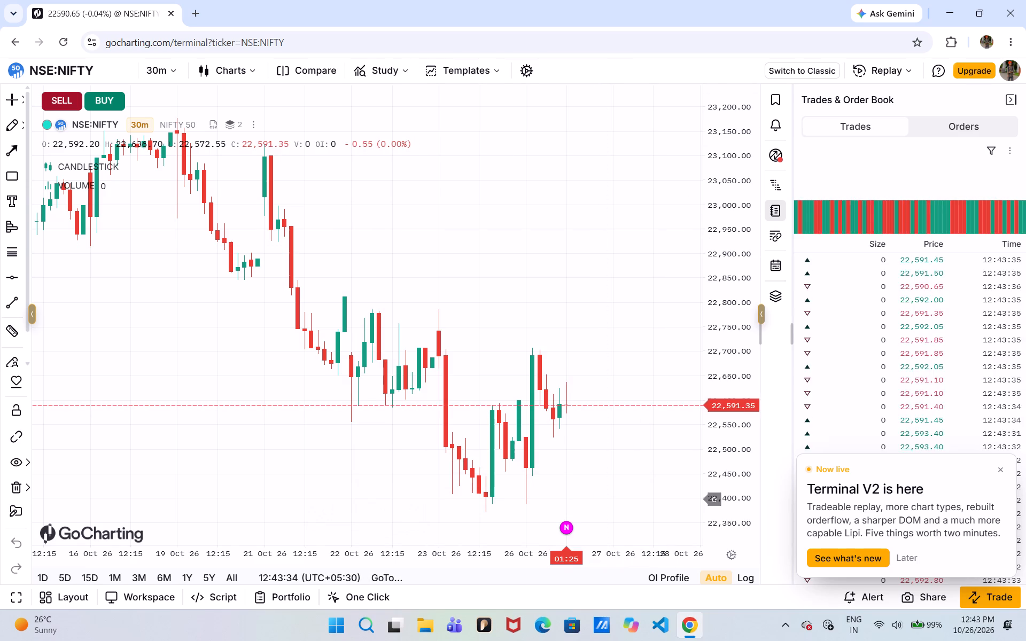
left_click(1015, 95)
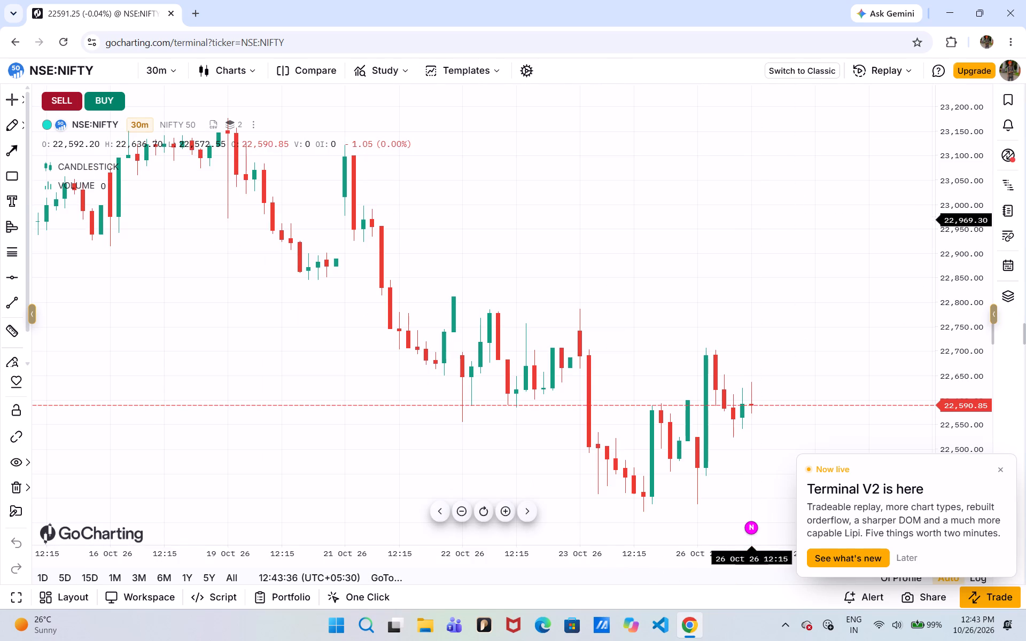
left_click(753, 219)
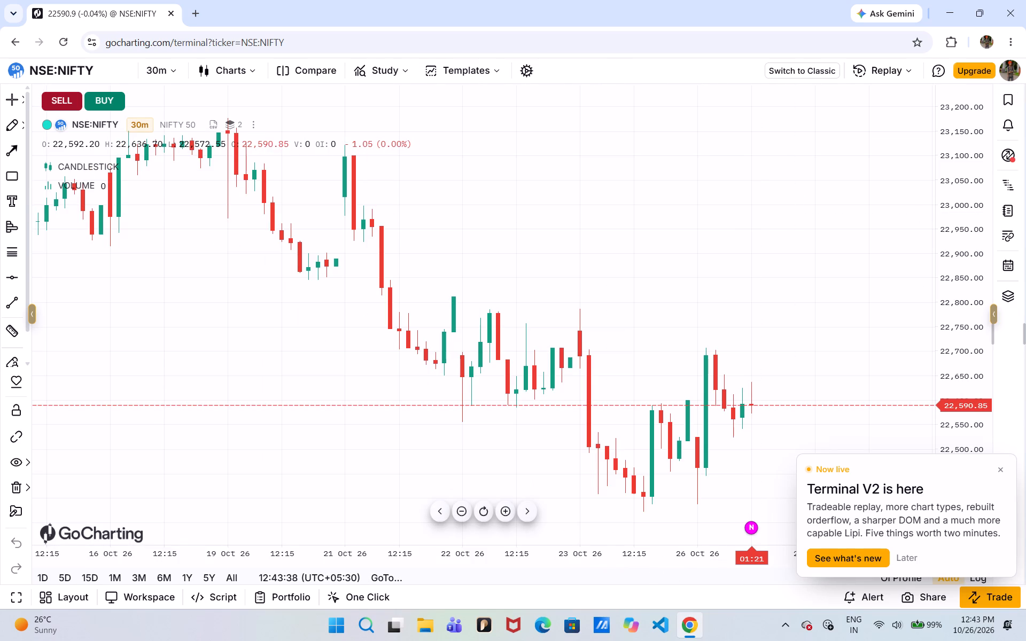
Search the symbols for "CAPU" and open the Binance CAPUSDT perpetual futures chart.
type("ca")
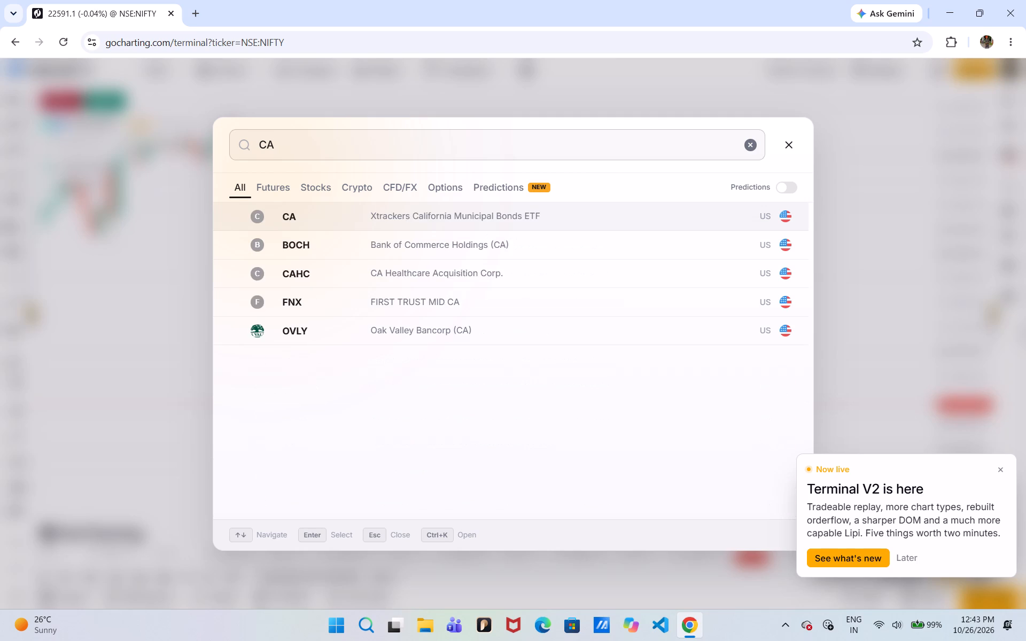
key("p")
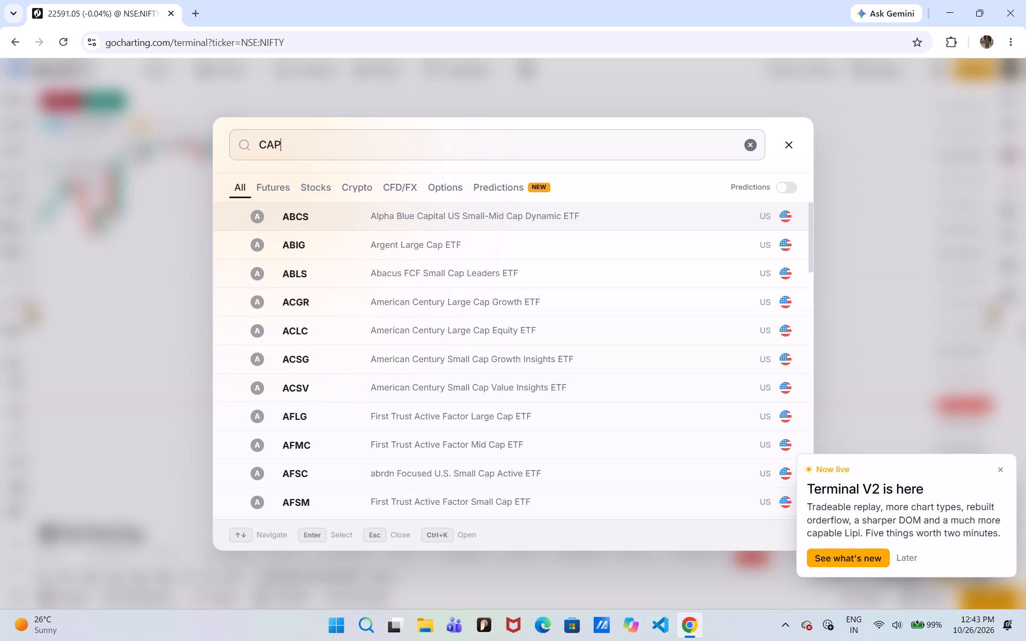
key("u")
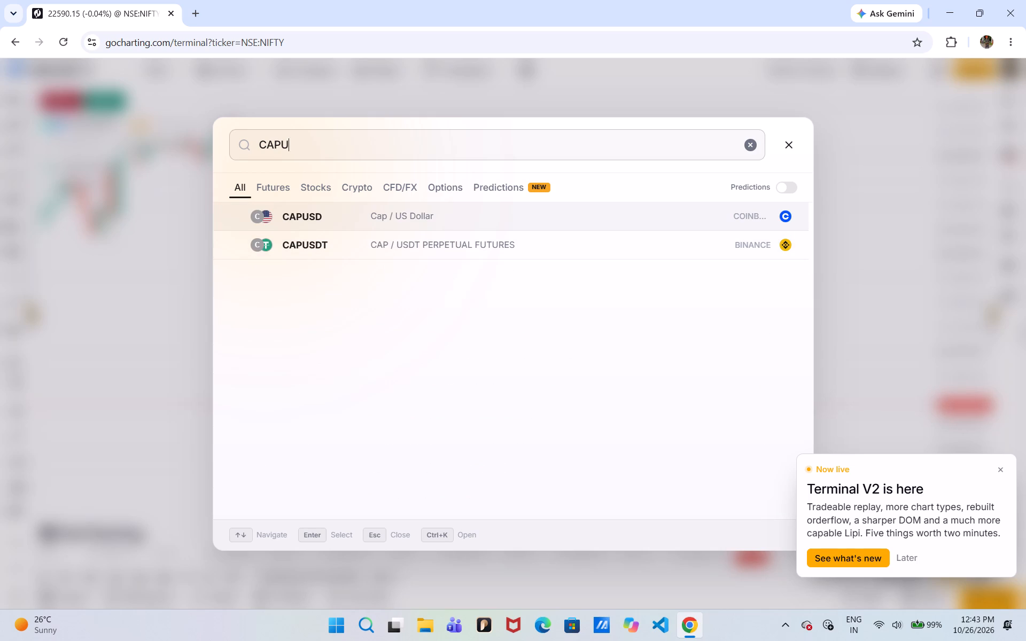
left_click(638, 239)
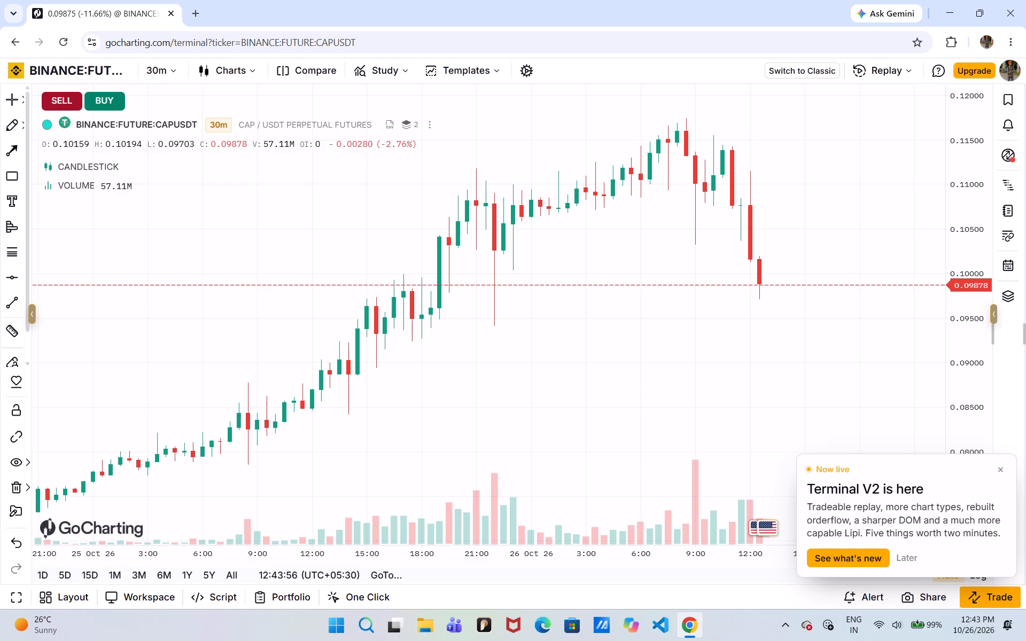
Set the CAPUSDT chart's interval to 5 minutes.
left_click_drag(577, 362, 645, 308)
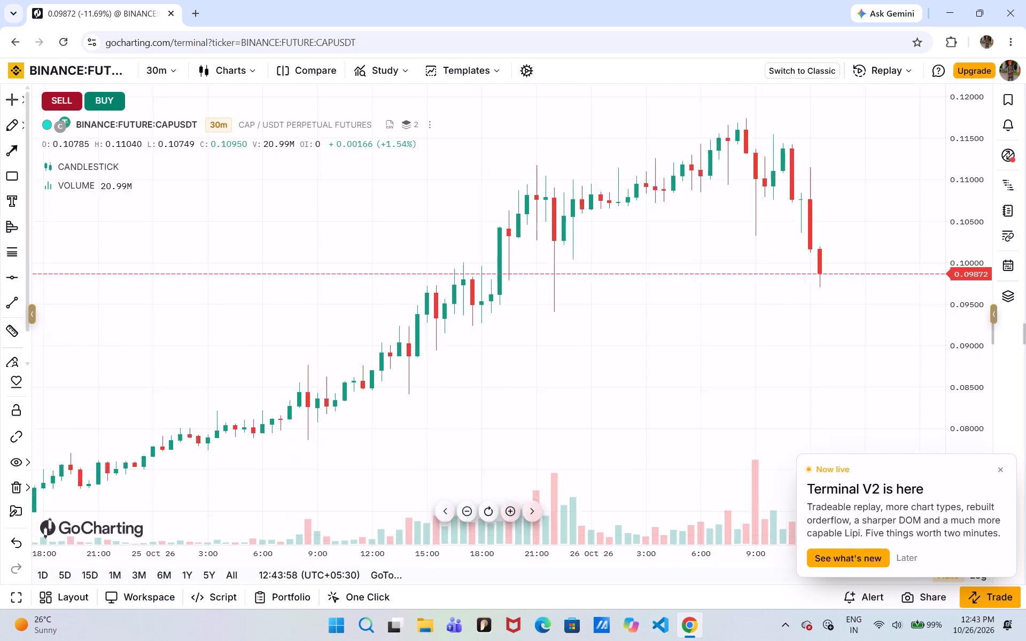
left_click_drag(645, 308, 850, 131)
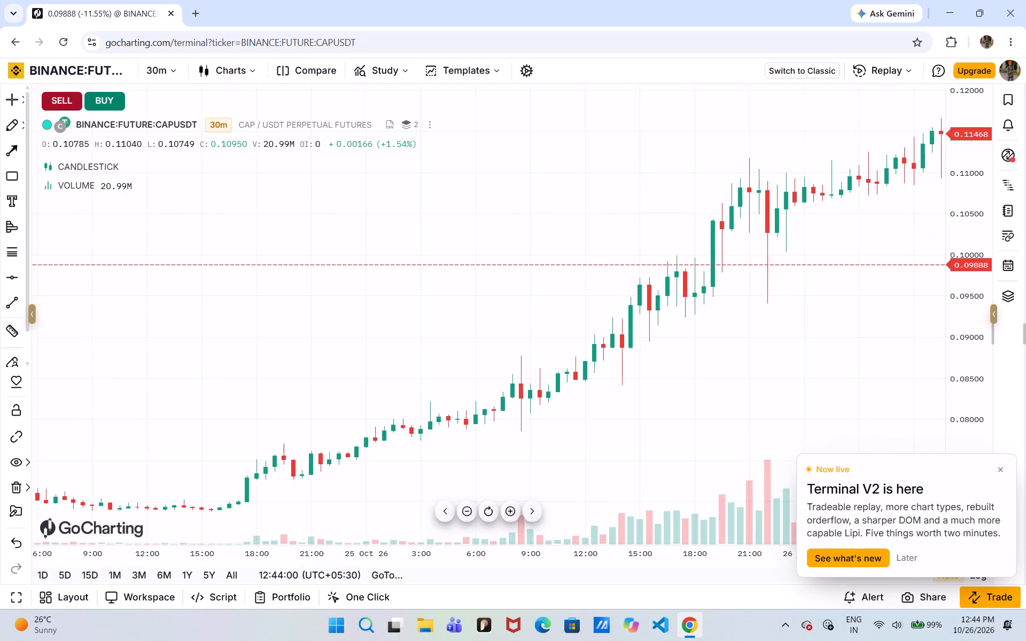
left_click_drag(850, 131, 670, 251)
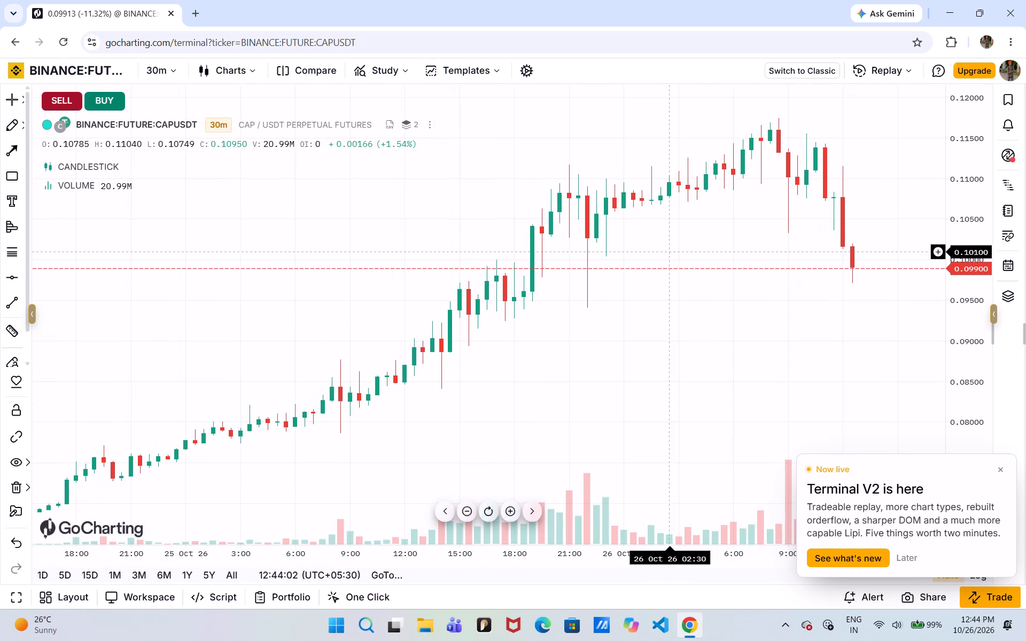
left_click(159, 64)
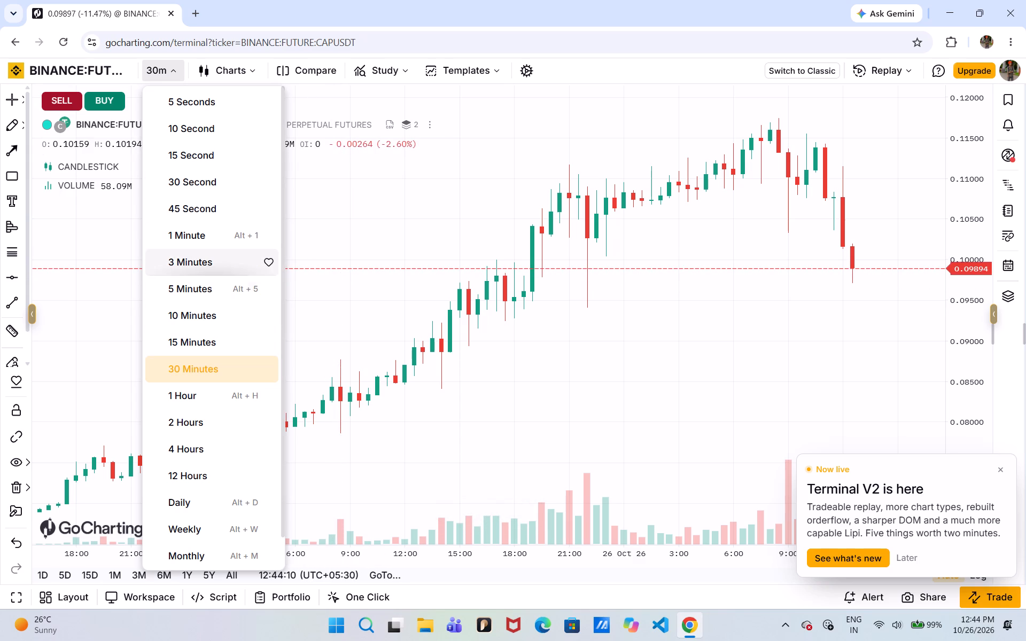
left_click(231, 286)
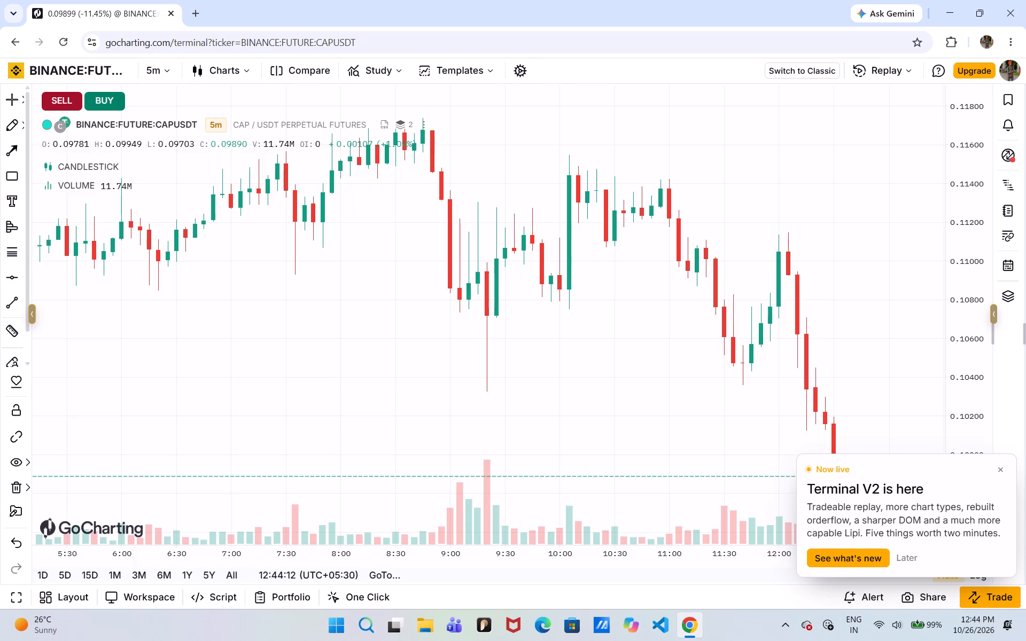
Hide the Volume indicator on the CAPUSDT chart.
left_click_drag(272, 299, 787, 246)
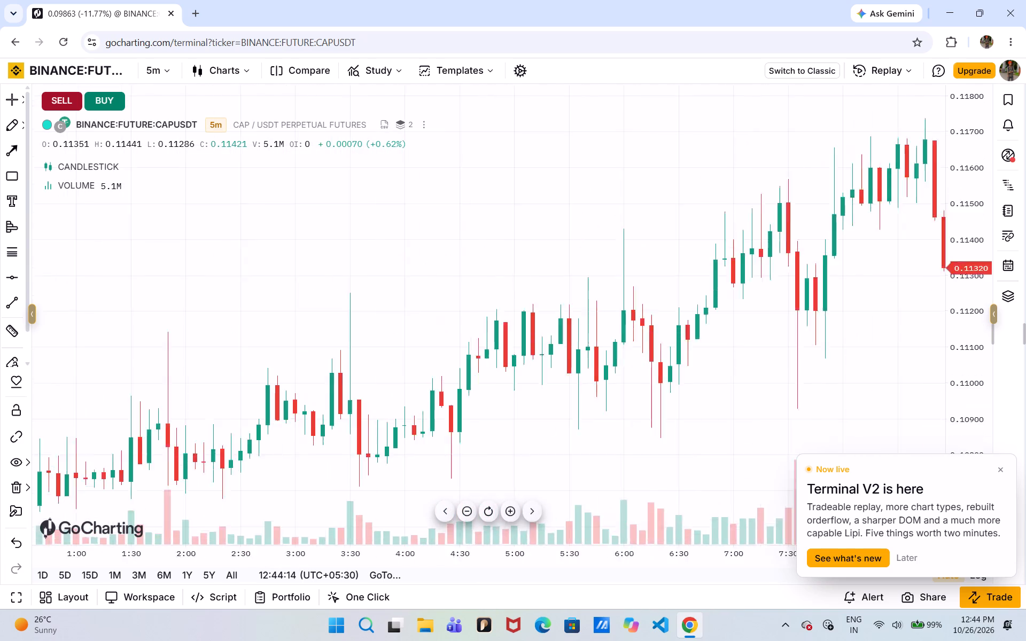
left_click_drag(787, 246, 638, 267)
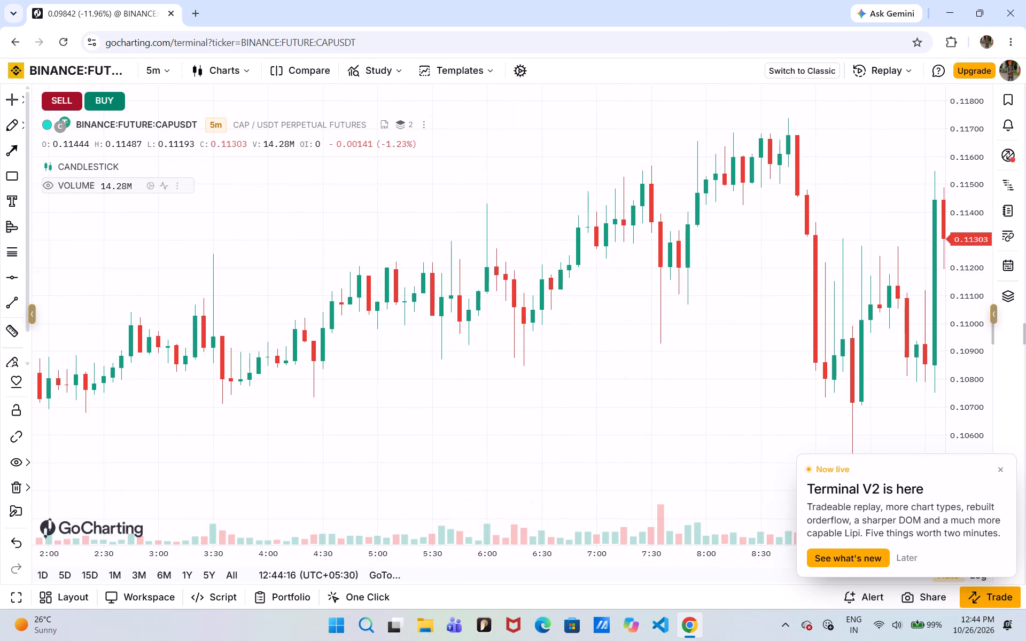
left_click(183, 183)
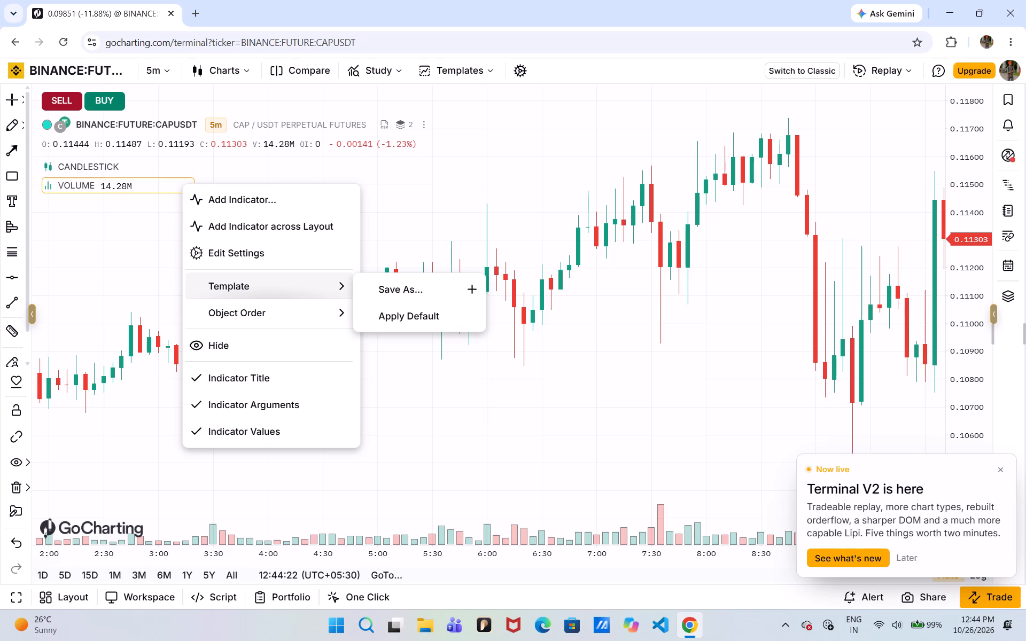
left_click(298, 333)
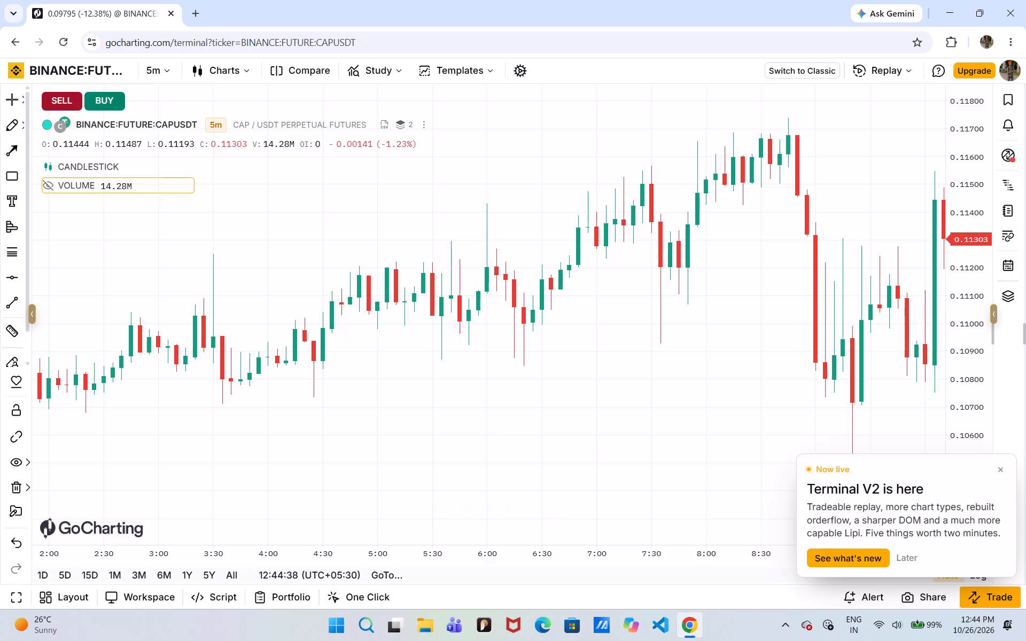
Postpone the Terminal V2 announcement.
left_click(912, 558)
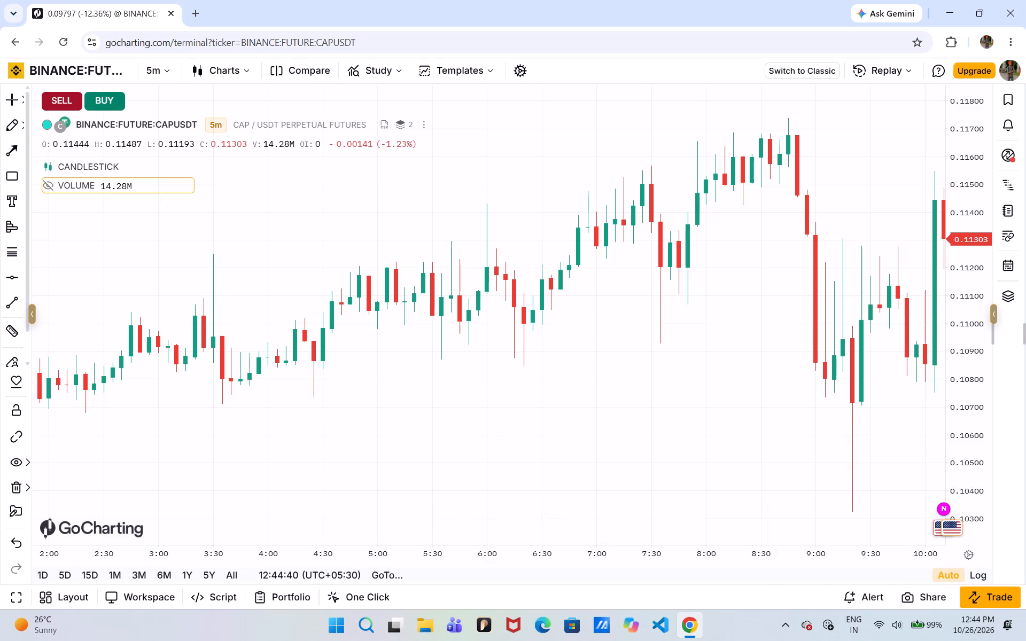
Examine the CAPUSDT 5-minute price history from 25 to 26 October, with the price and time scales compressed.
left_click_drag(875, 411, 419, 437)
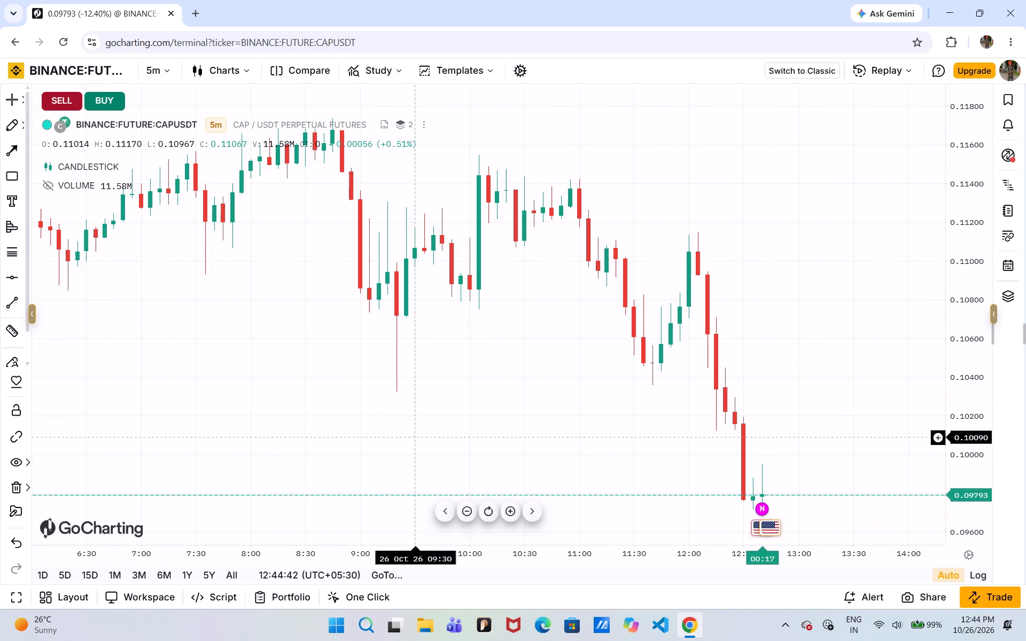
left_click(419, 437)
left_click_drag(419, 437, 494, 385)
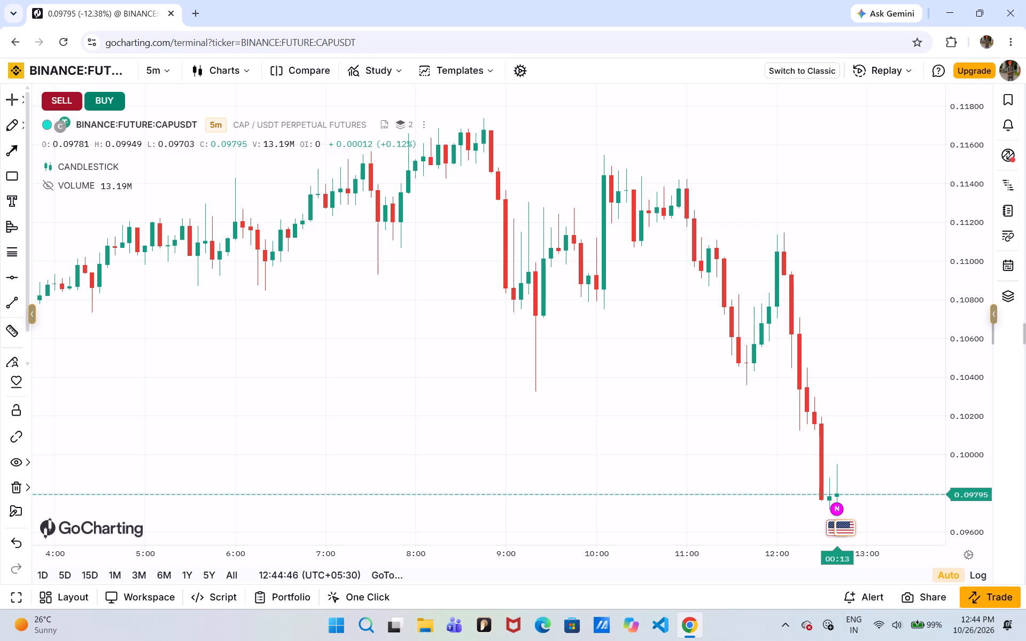
left_click_drag(980, 267, 965, 393)
left_click_drag(556, 370, 799, 262)
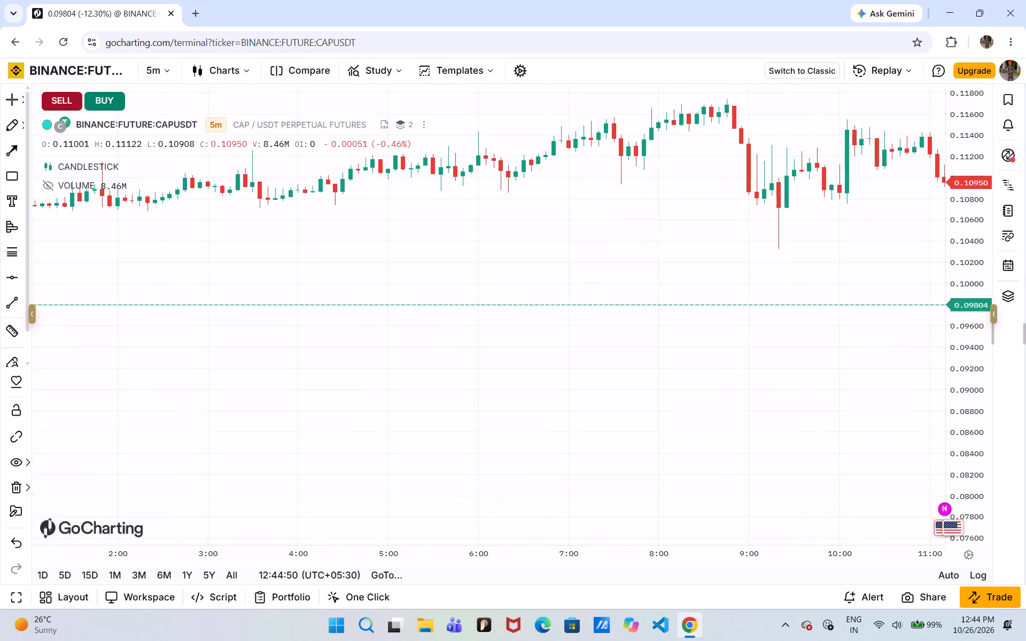
left_click_drag(220, 559, 431, 580)
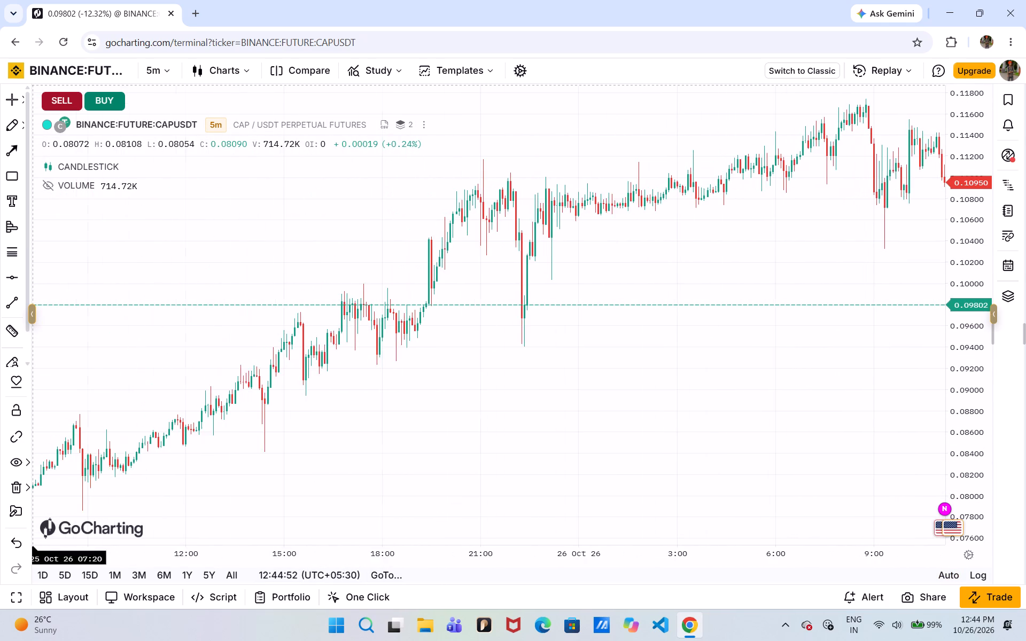
left_click_drag(431, 580, 425, 579)
left_click_drag(442, 386, 851, 268)
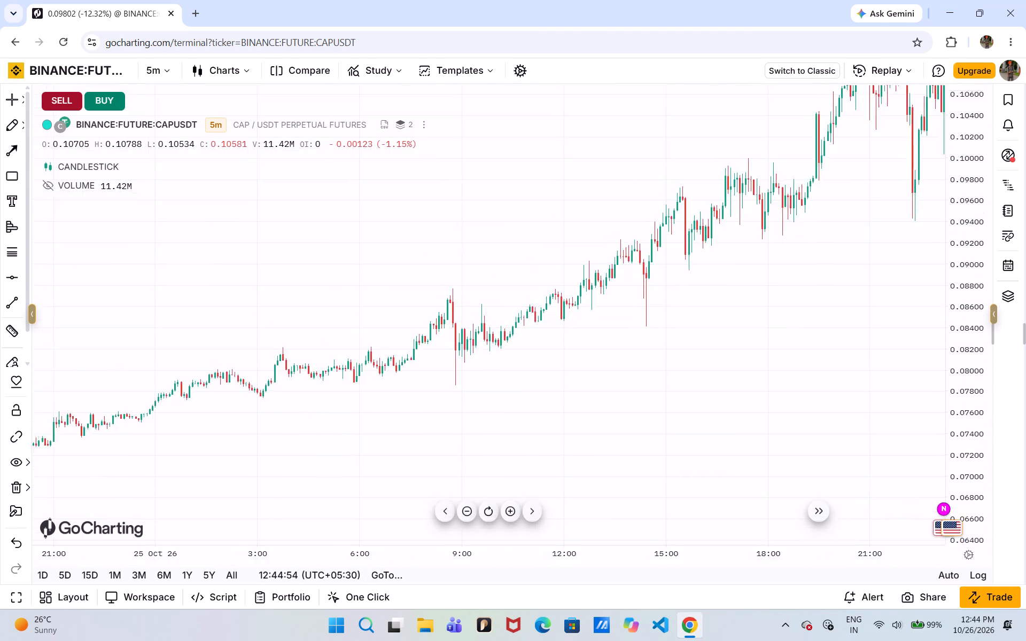
left_click_drag(851, 268, 565, 411)
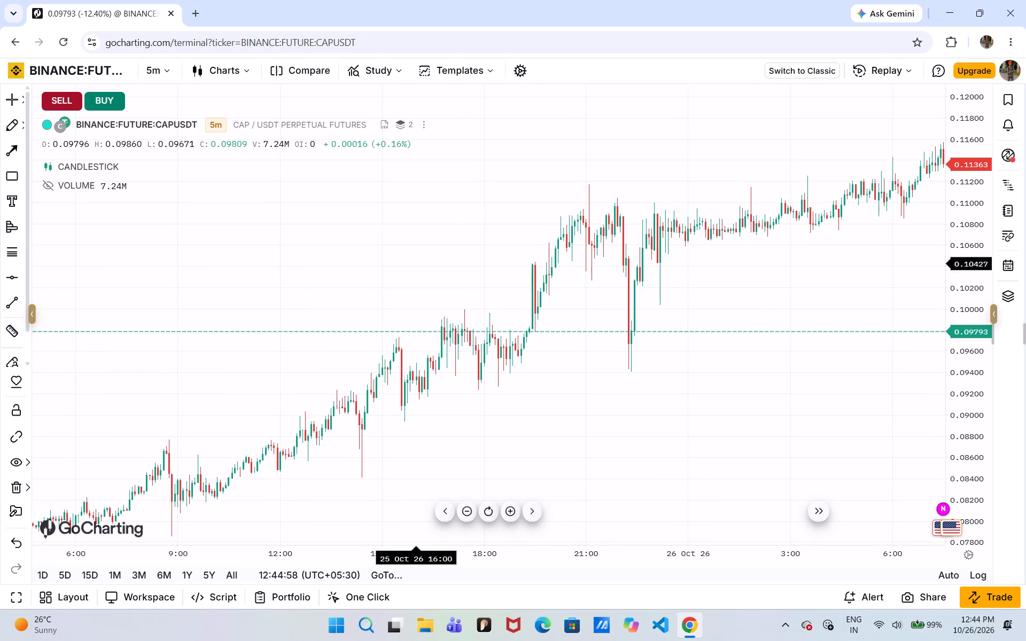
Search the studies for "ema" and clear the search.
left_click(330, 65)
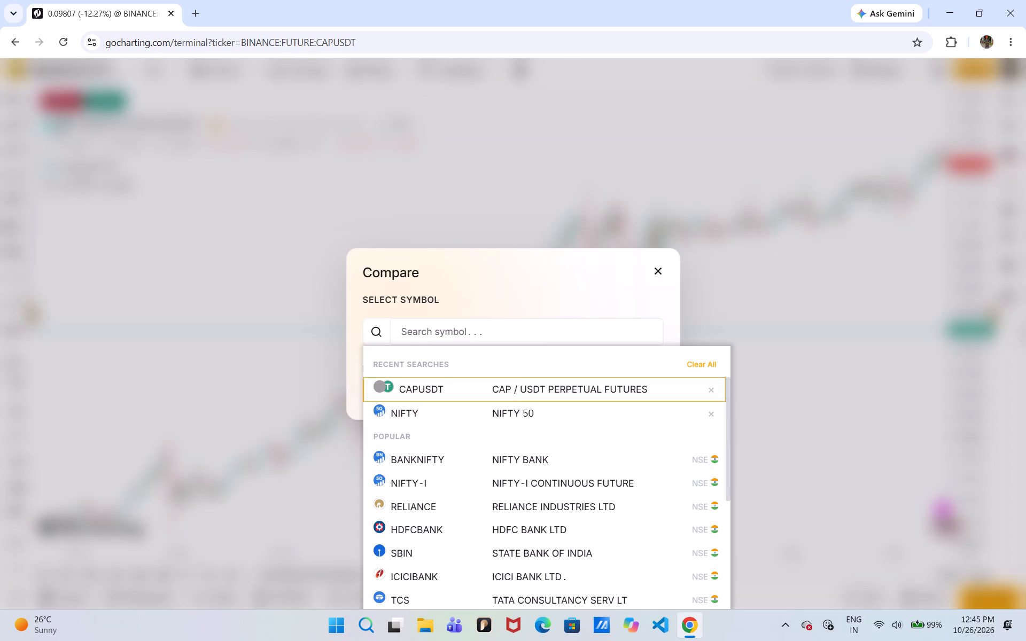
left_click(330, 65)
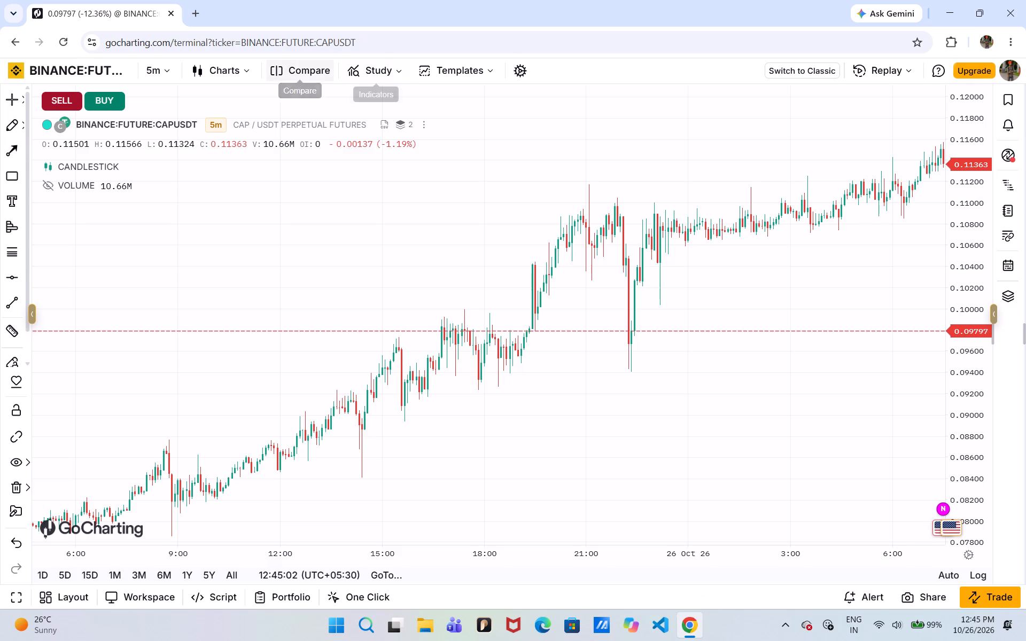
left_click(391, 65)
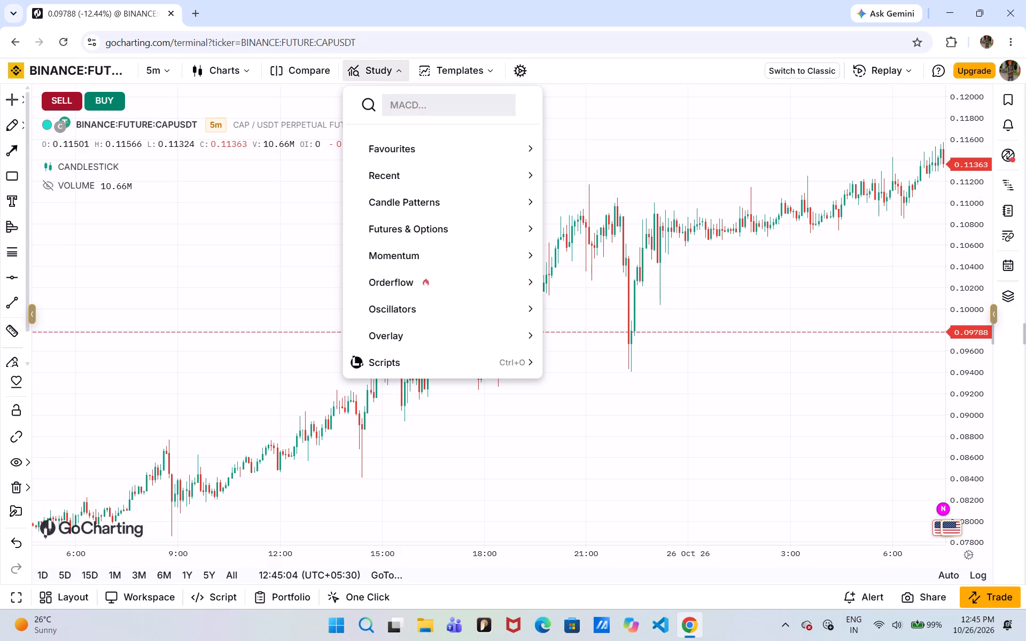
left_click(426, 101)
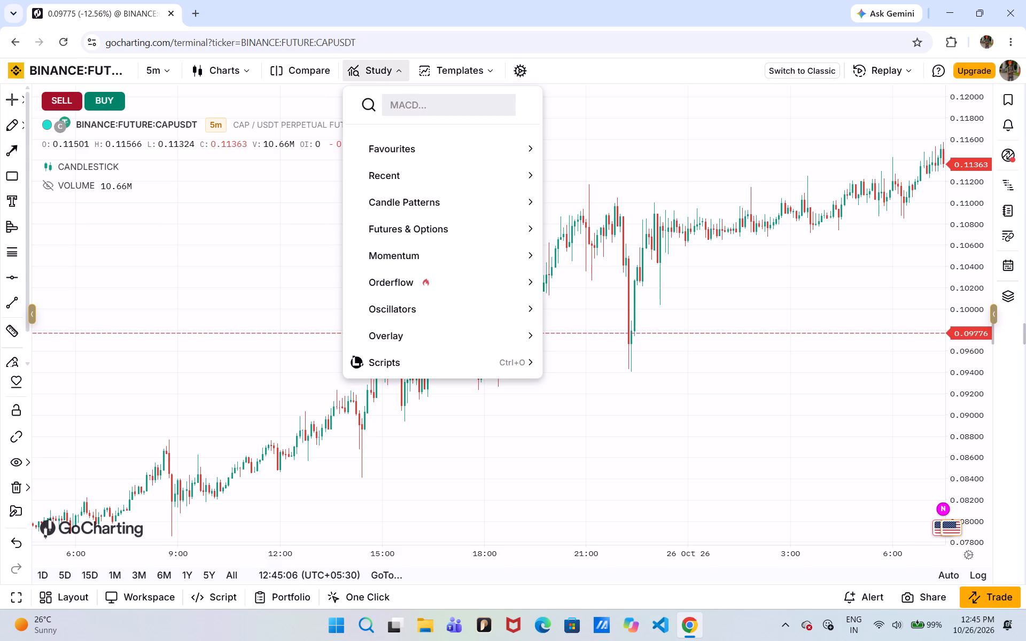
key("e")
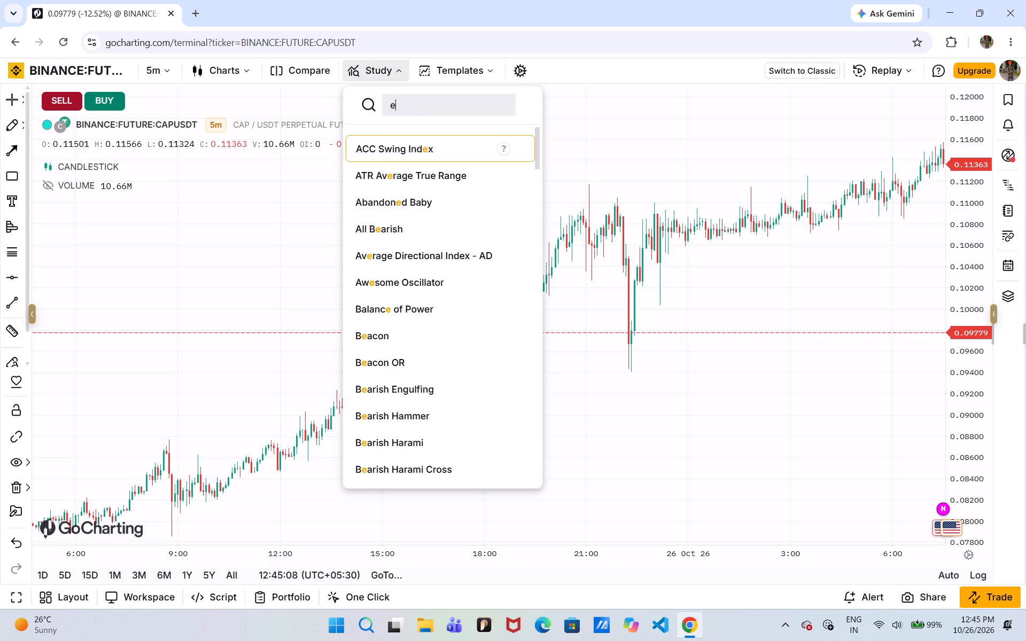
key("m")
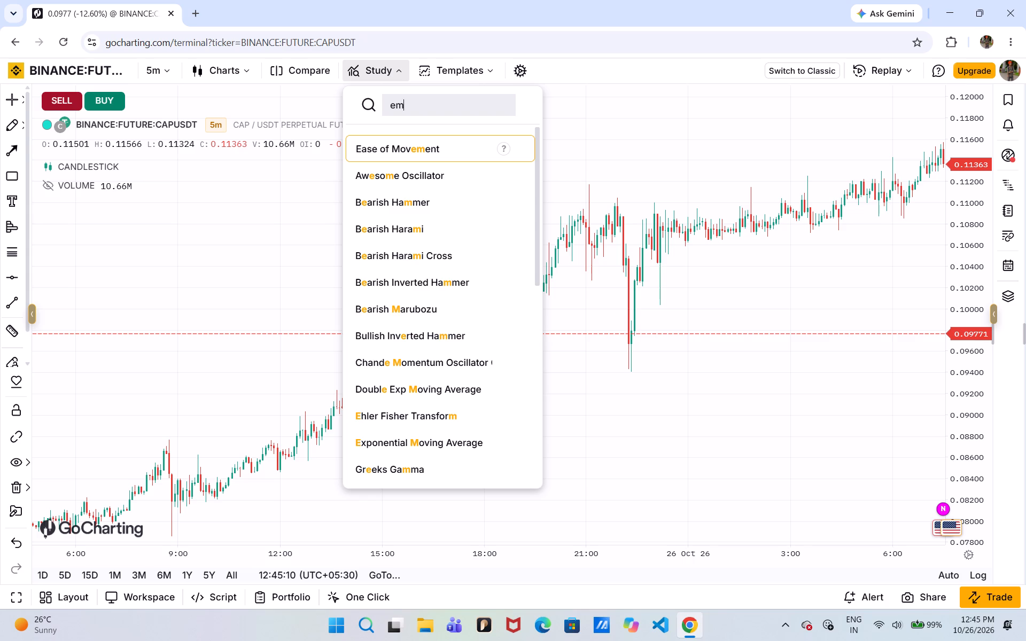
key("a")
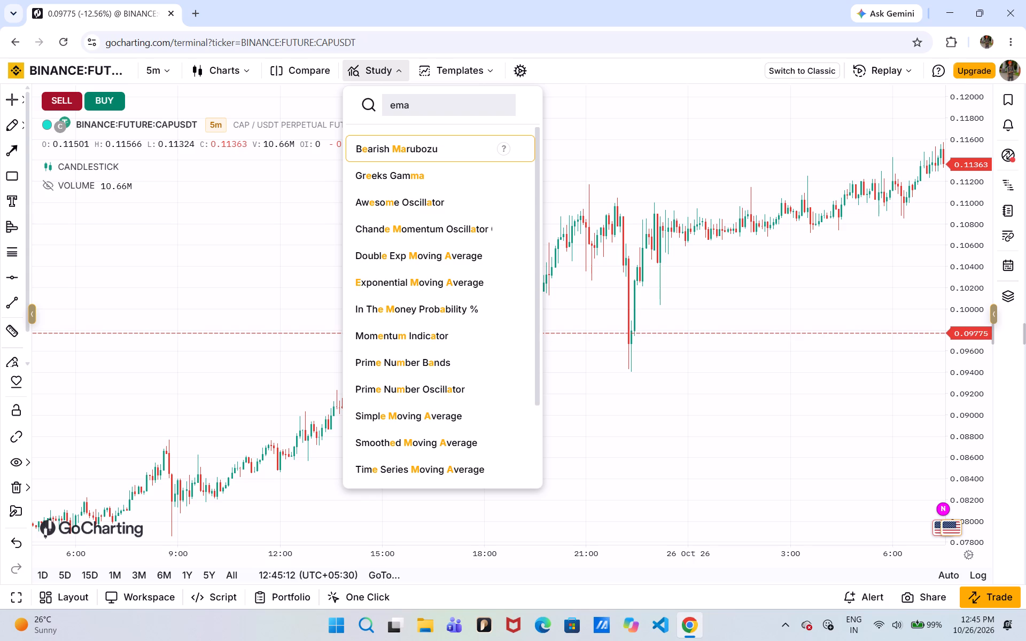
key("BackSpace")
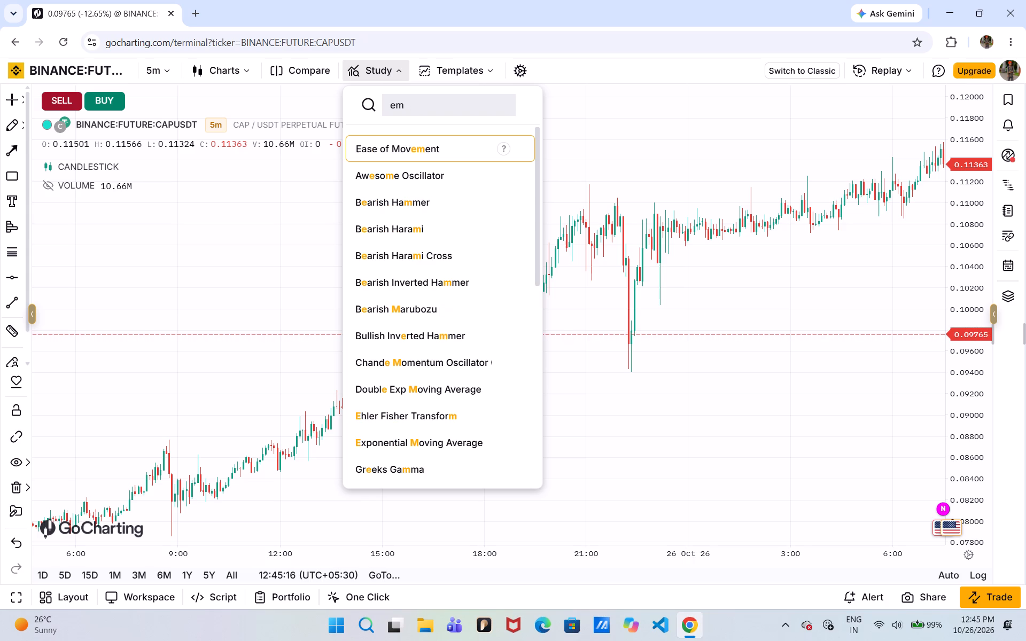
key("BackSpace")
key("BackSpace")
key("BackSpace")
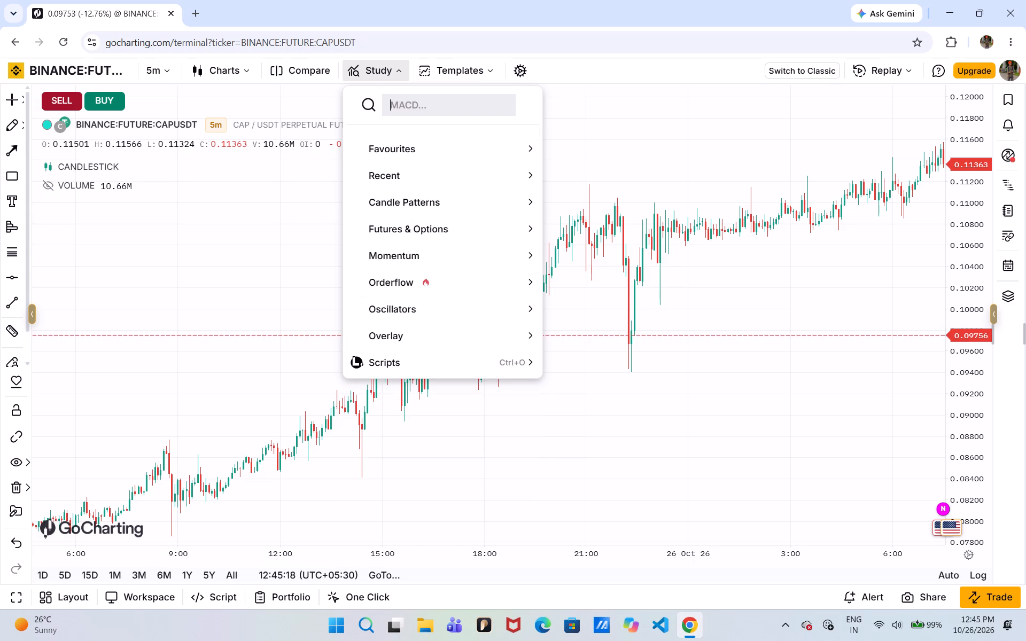
Search the studies for "movi" and add the Exponential Moving Average to the CAPUSDT chart.
type("mio")
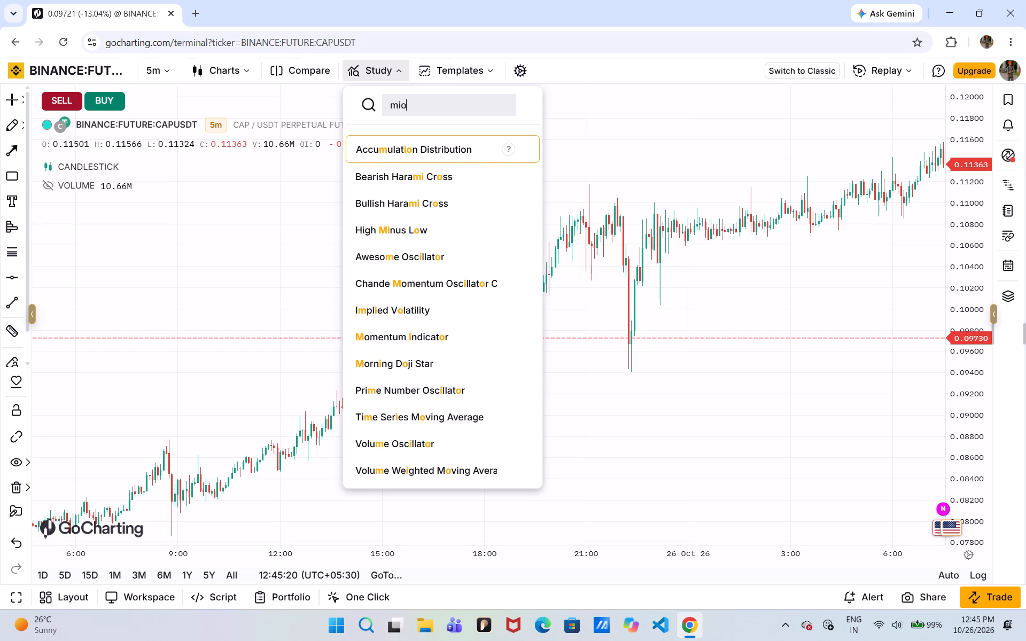
key("BackSpace")
key("BackSpace")
type("ovi")
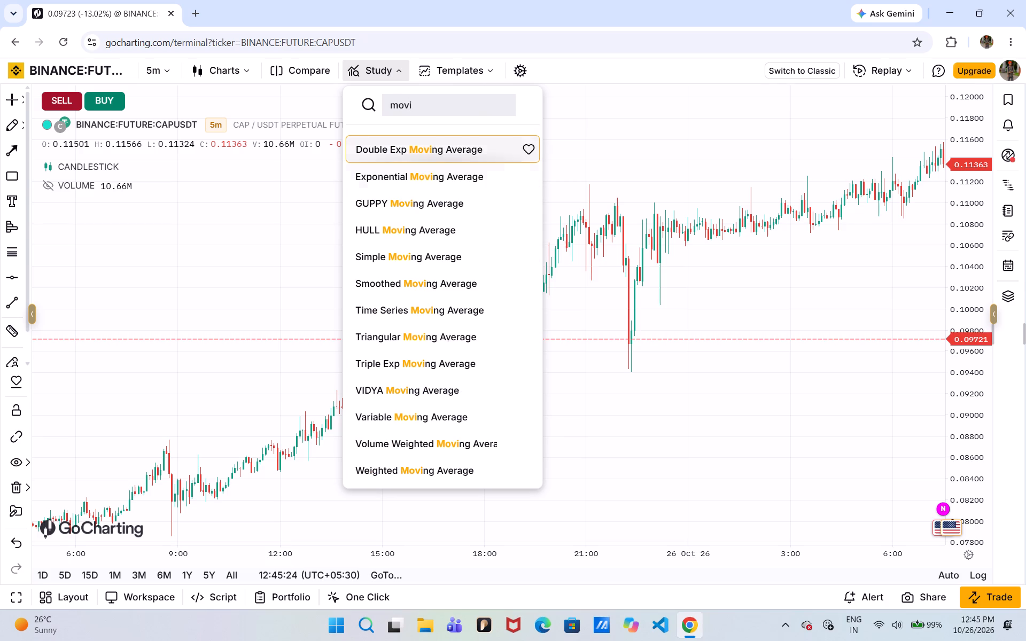
left_click(423, 167)
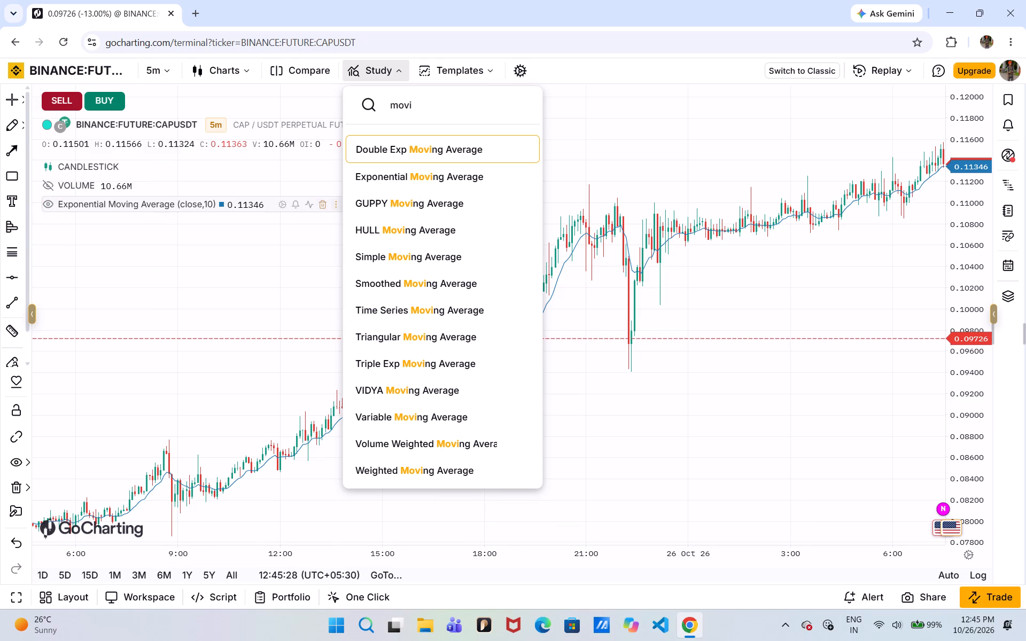
Enter a period of 200 in the Exponential Moving Average's settings.
left_click(334, 204)
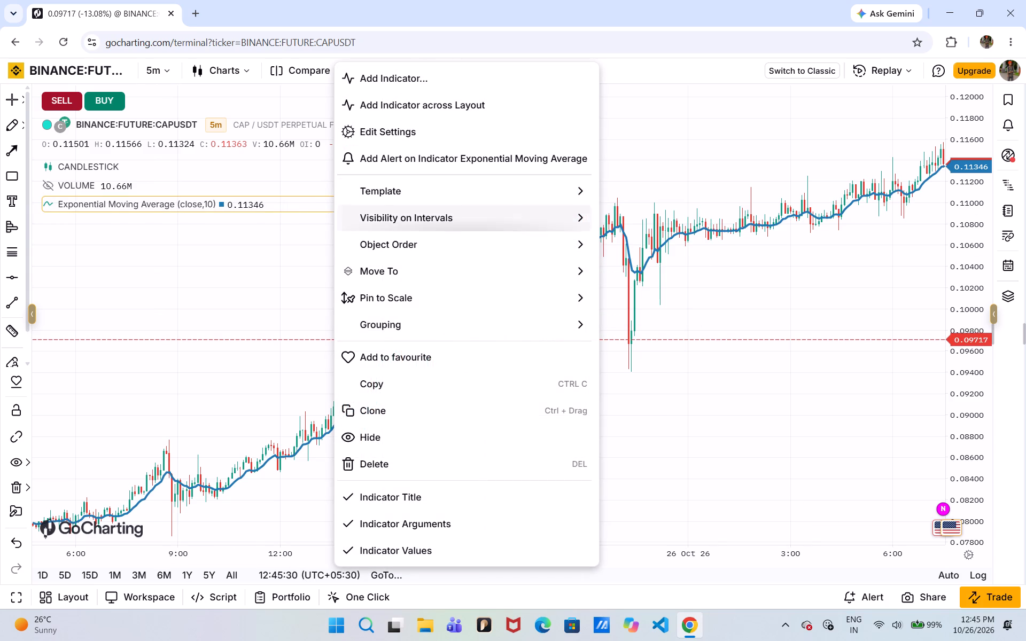
scroll(403, 509, "down", 2)
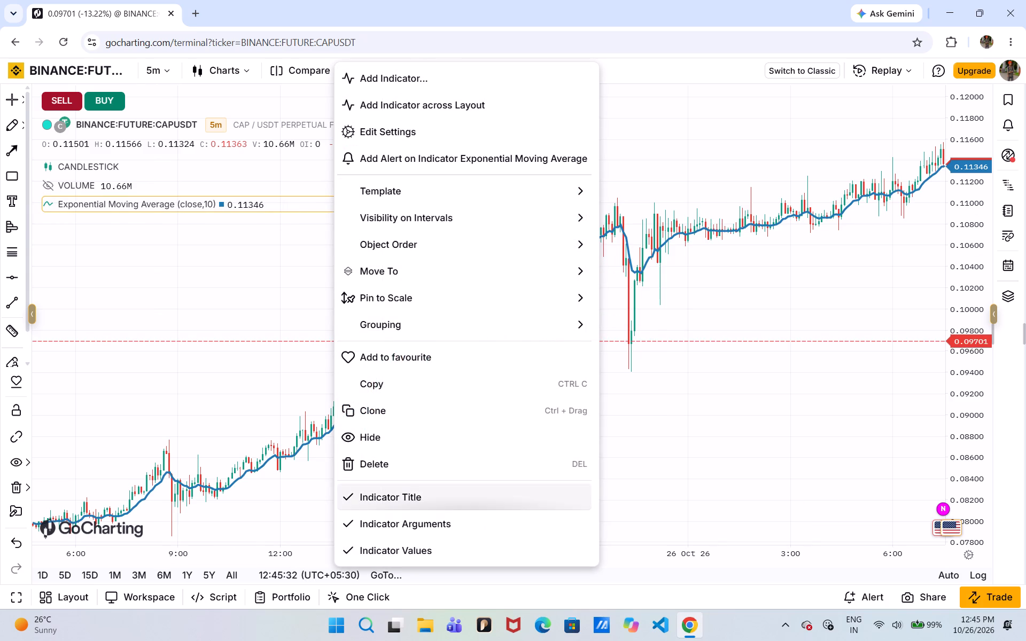
left_click(398, 136)
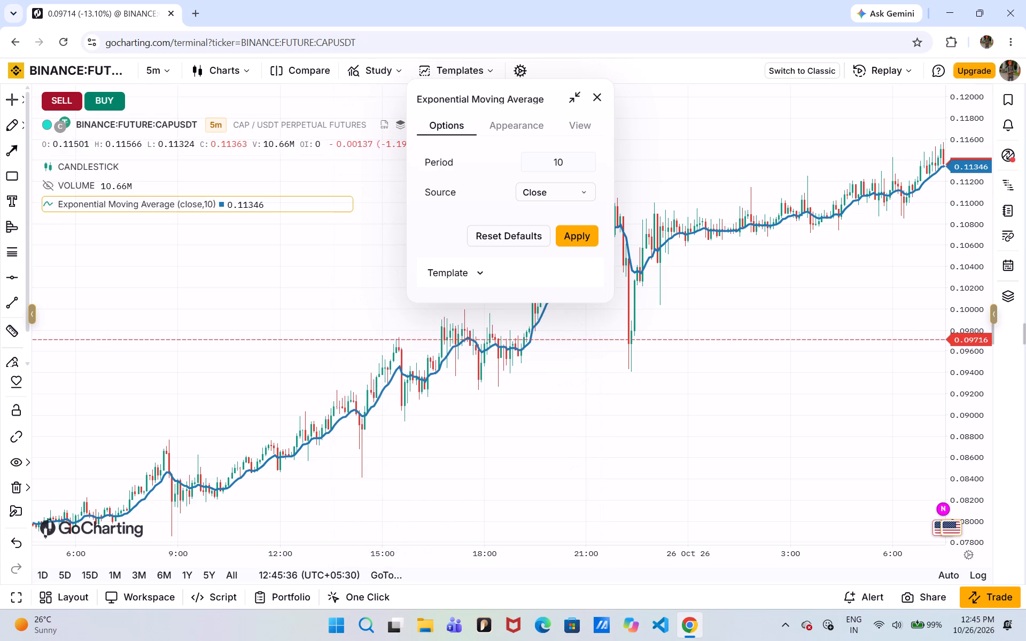
left_click(582, 160)
key("BackSpace")
key("BackSpace")
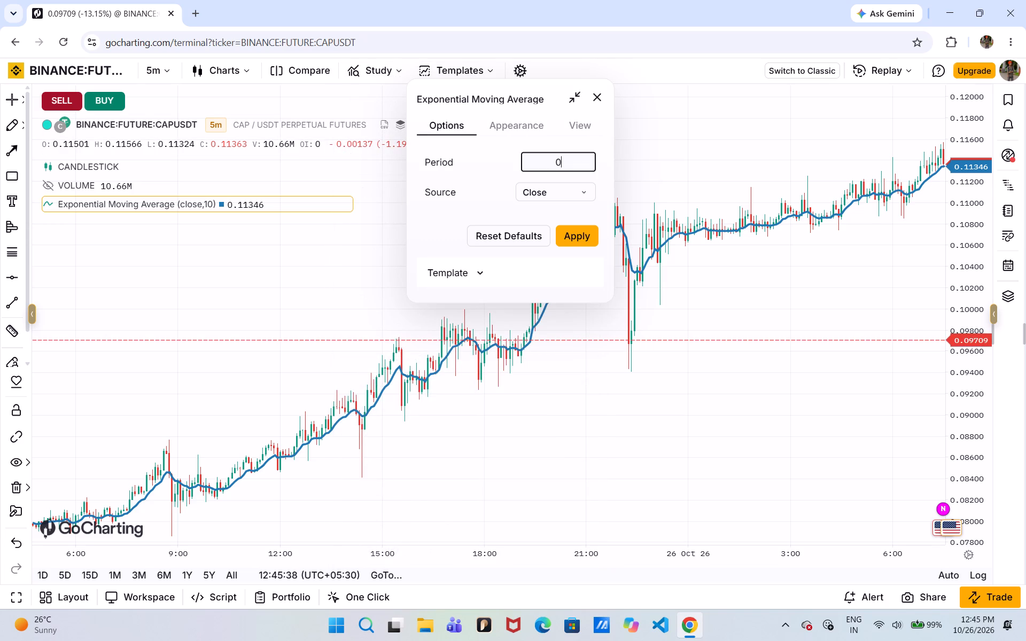
type("200")
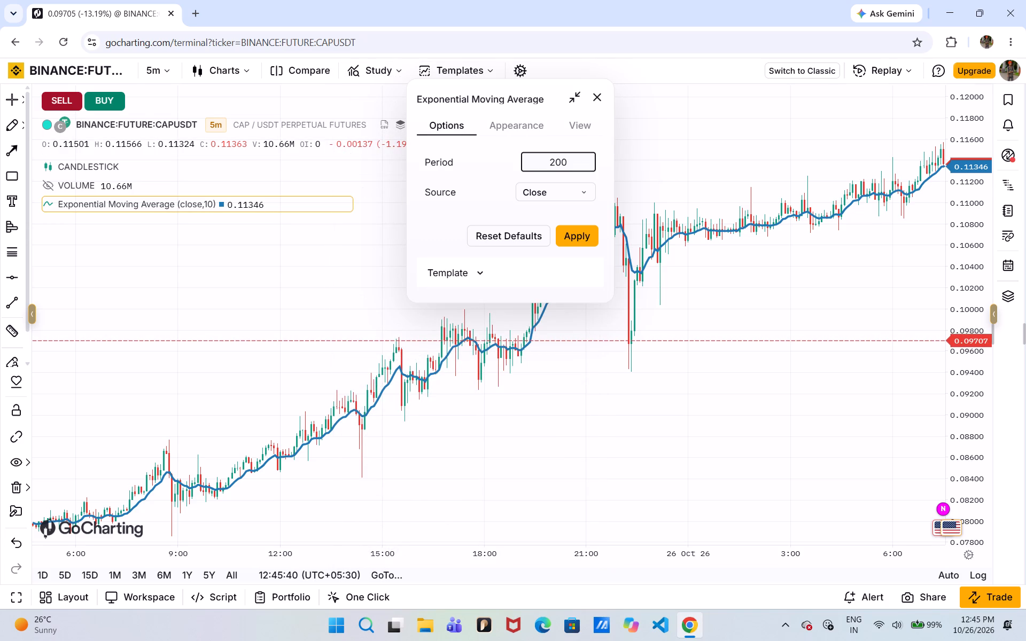
Set the Exponential Moving Average's line colour to black (#000000).
left_click(514, 129)
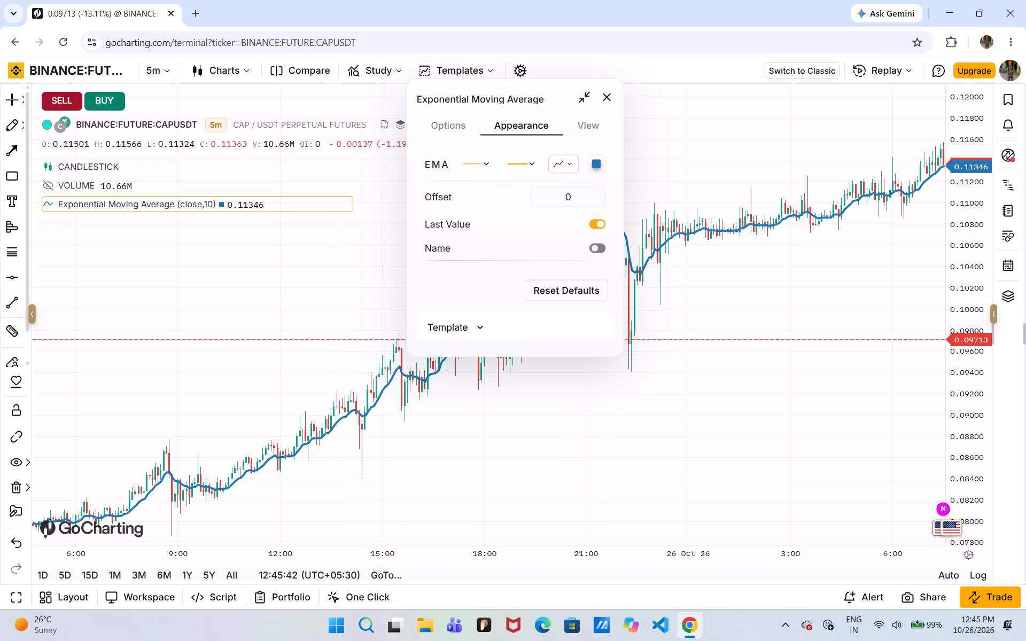
left_click(589, 167)
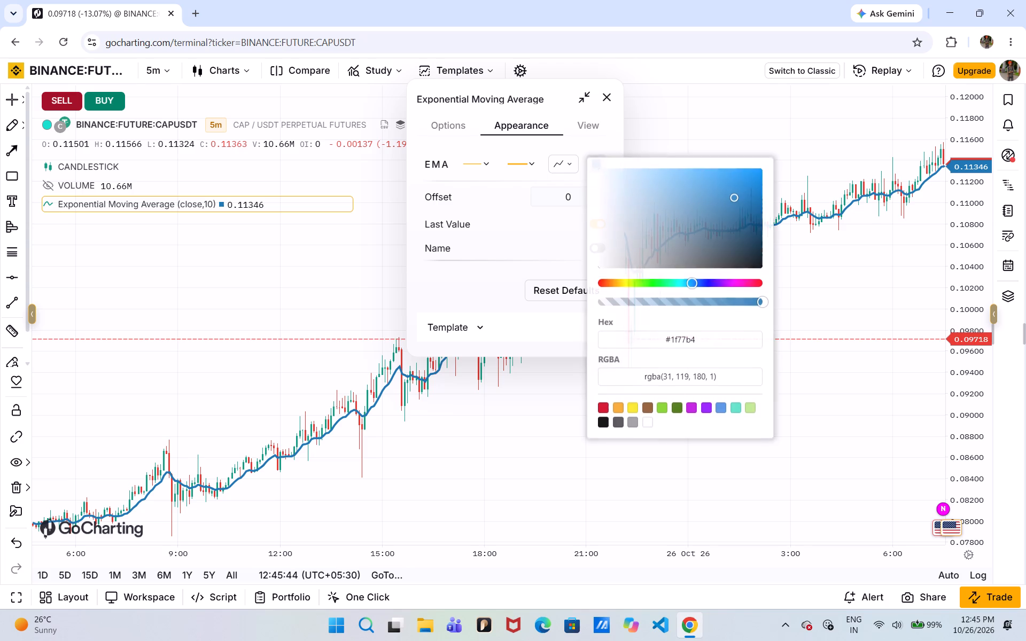
left_click(601, 423)
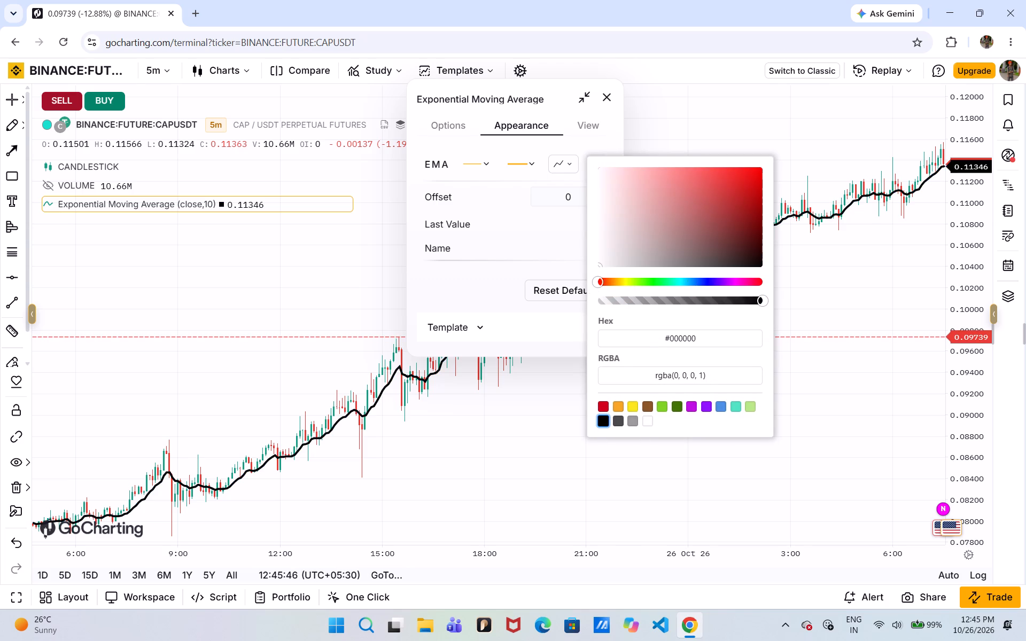
left_click(441, 119)
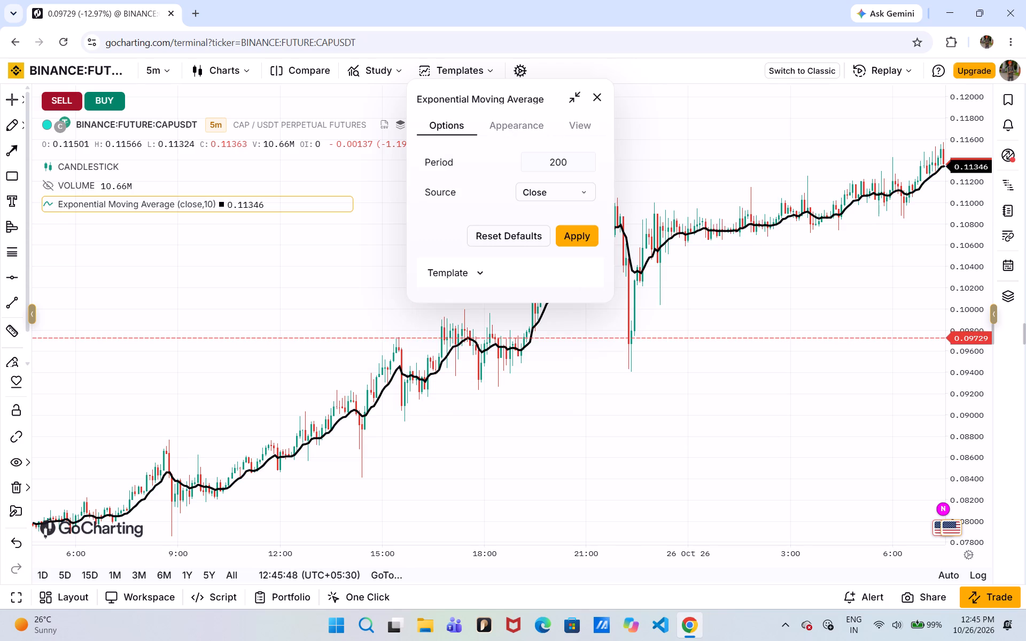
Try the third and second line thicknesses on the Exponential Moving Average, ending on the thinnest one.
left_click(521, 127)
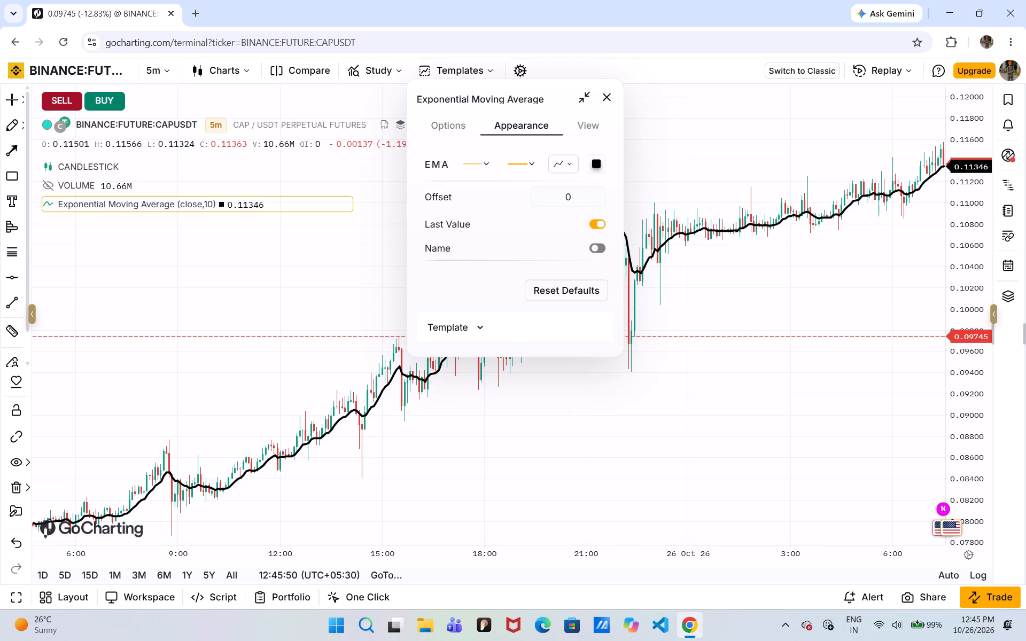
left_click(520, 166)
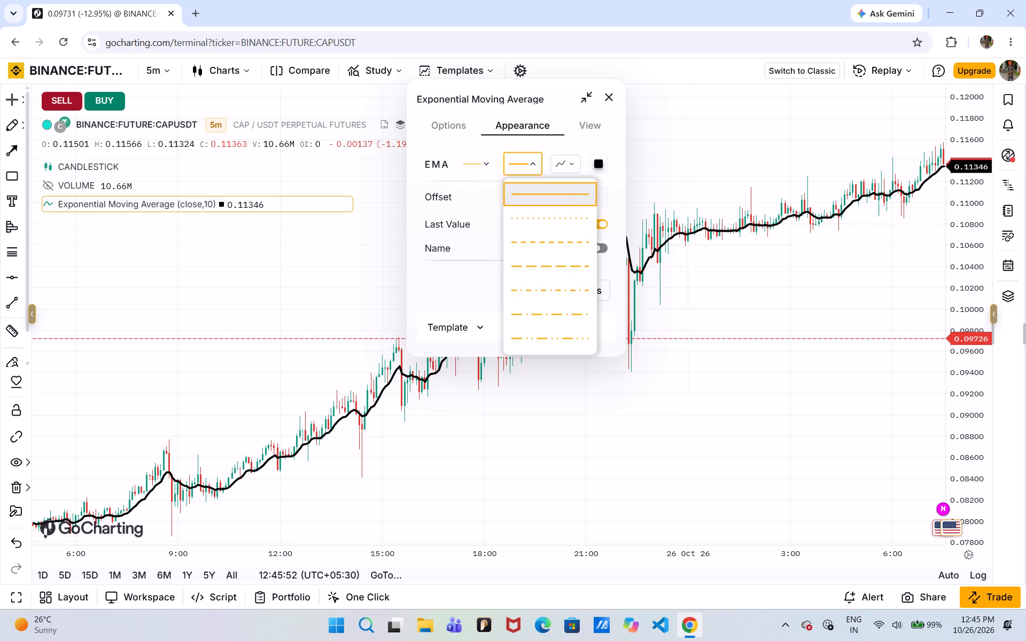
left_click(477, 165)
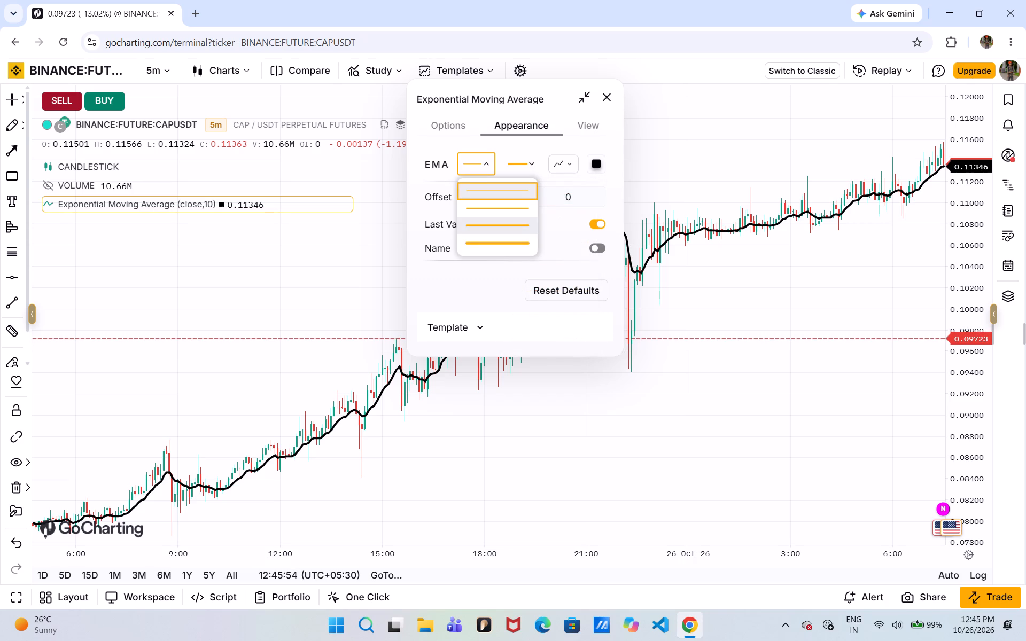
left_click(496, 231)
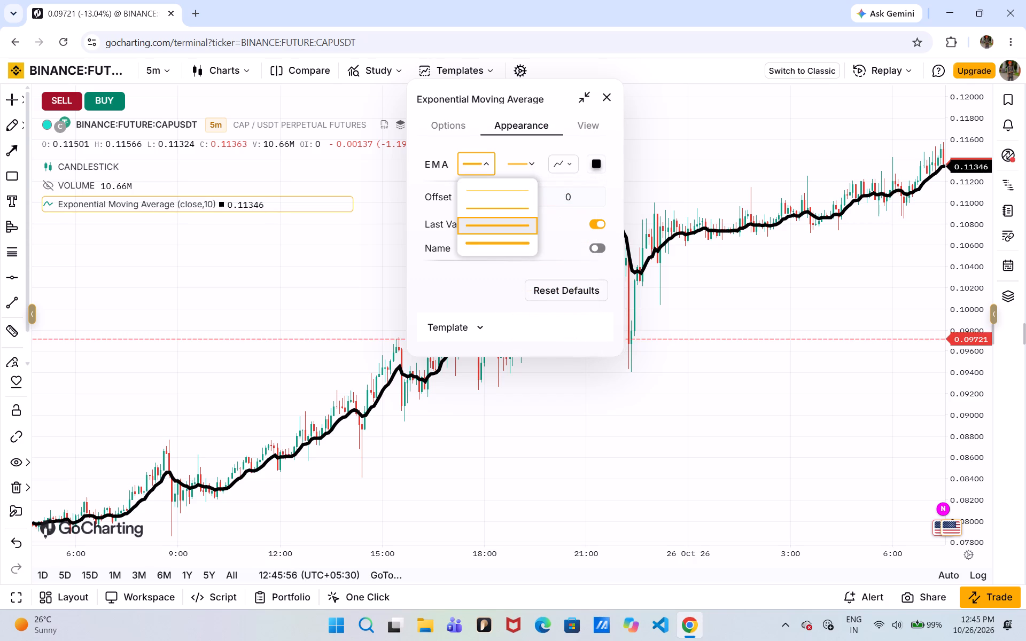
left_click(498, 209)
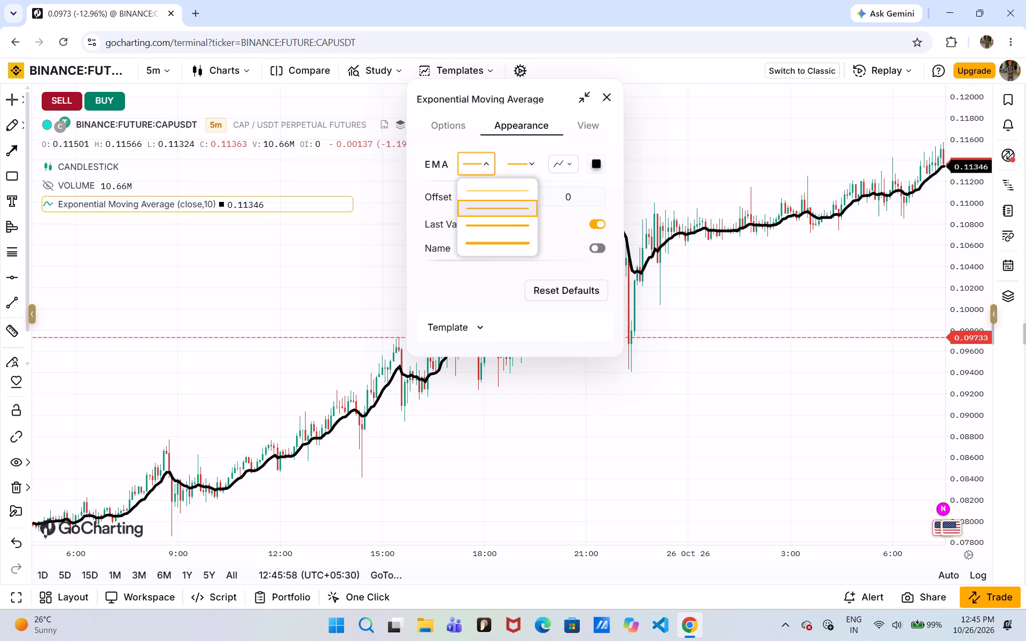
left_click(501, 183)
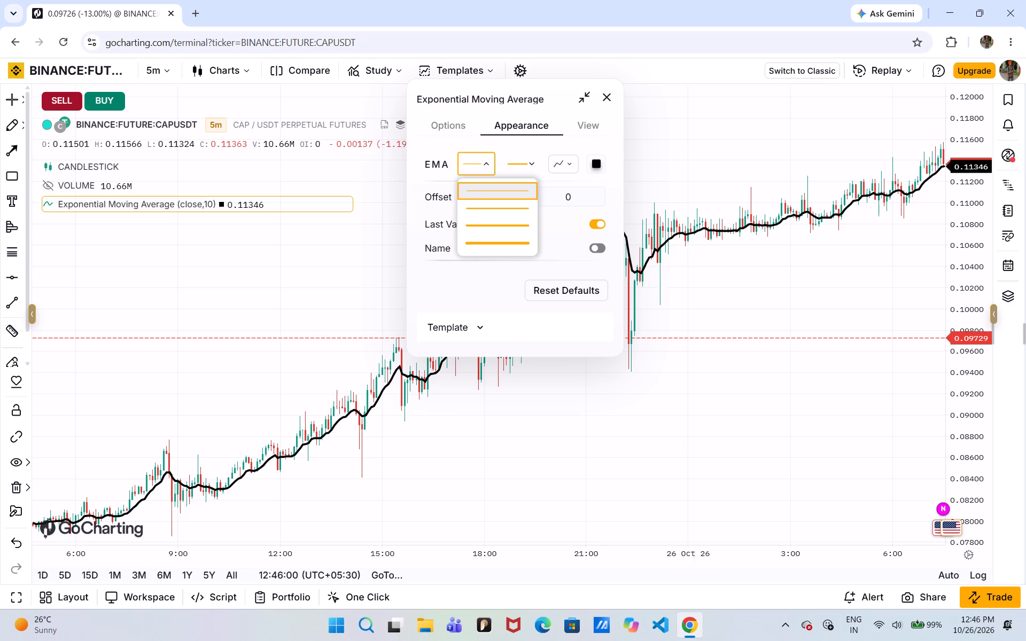
Apply the 200-period setting to the Exponential Moving Average.
left_click(447, 125)
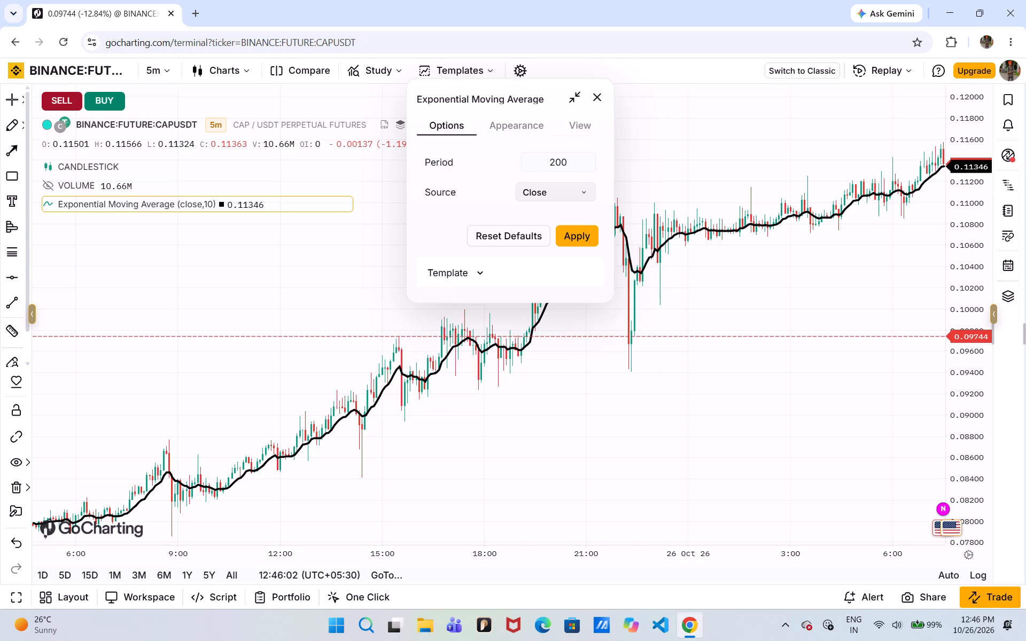
left_click(576, 230)
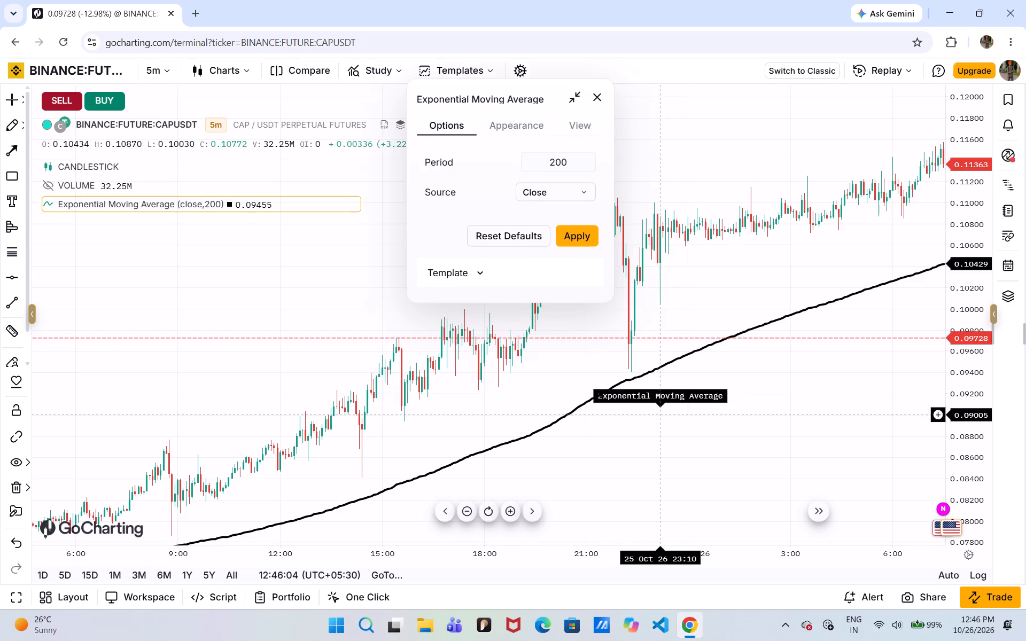
Close the indicator settings and examine price against the 200-period EMA from 25 October to the latest candles on 26 October.
left_click(660, 414)
left_click_drag(660, 414, 923, 262)
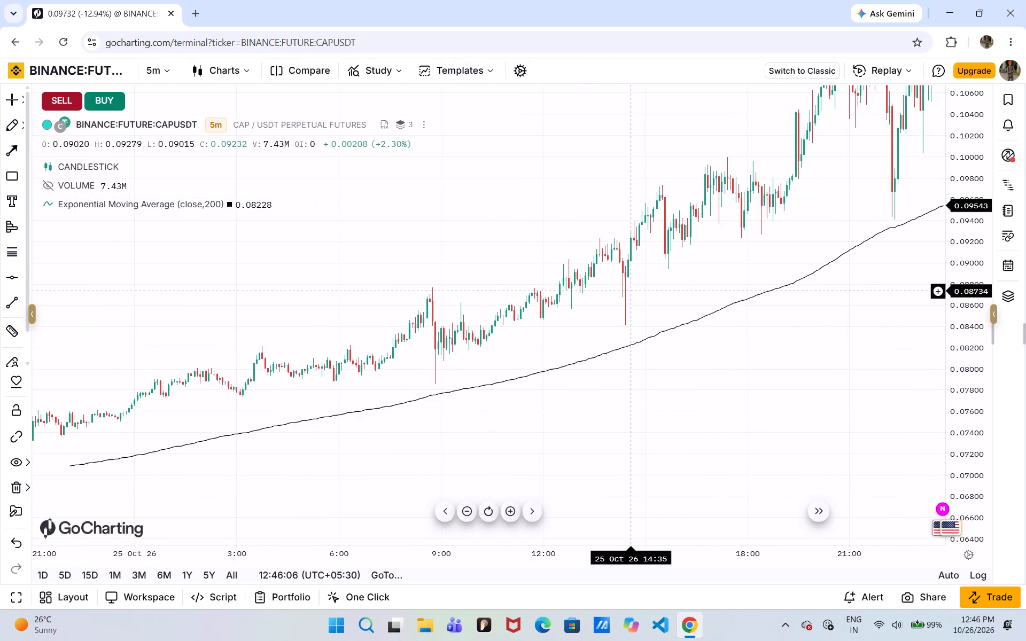
left_click_drag(631, 291, 923, 204)
left_click_drag(662, 304, 196, 397)
left_click_drag(458, 319, 0, 517)
left_click_drag(279, 427, 281, 426)
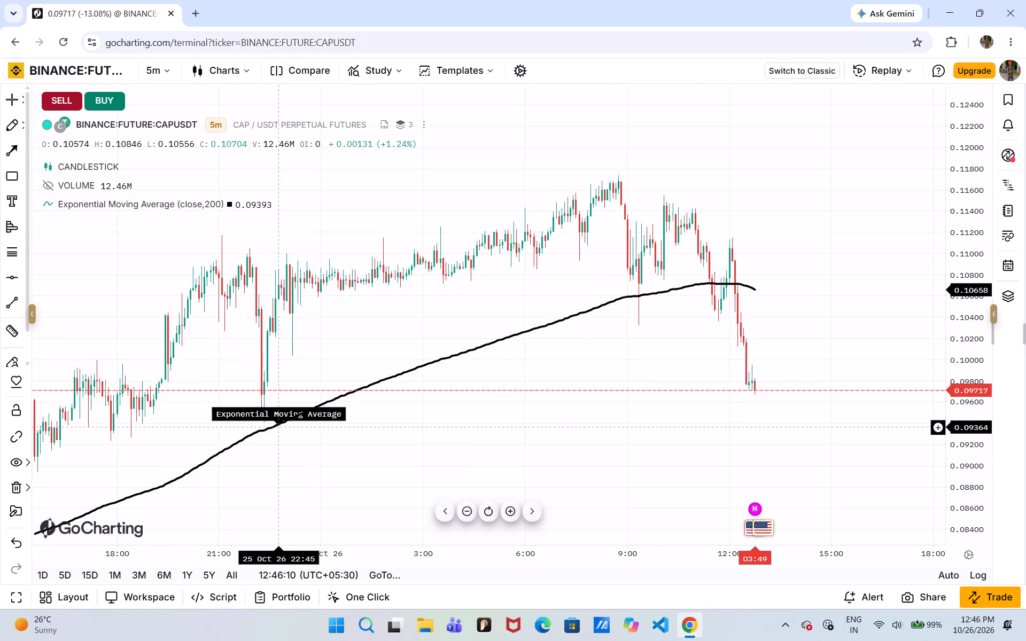
left_click_drag(281, 426, 305, 403)
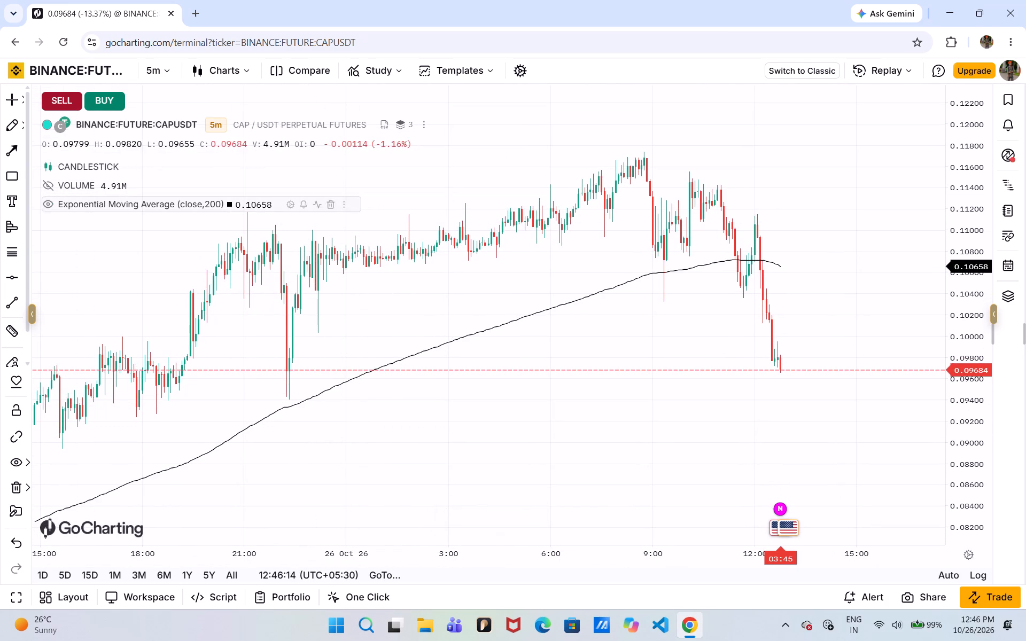
Set the 200-period Exponential Moving Average's line to the thickest width and close its settings.
left_click(339, 206)
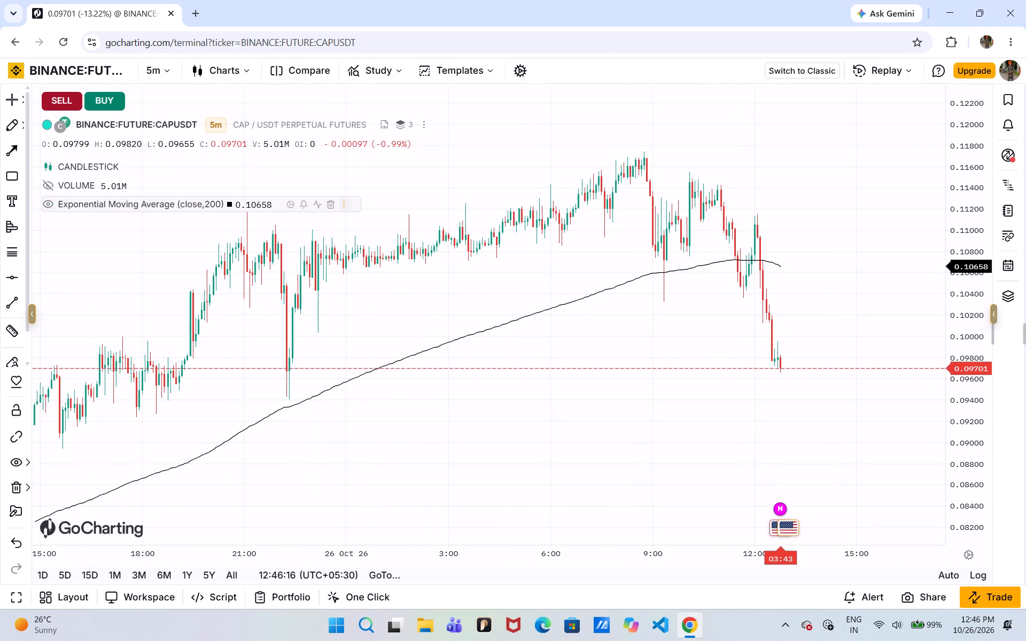
left_click(394, 143)
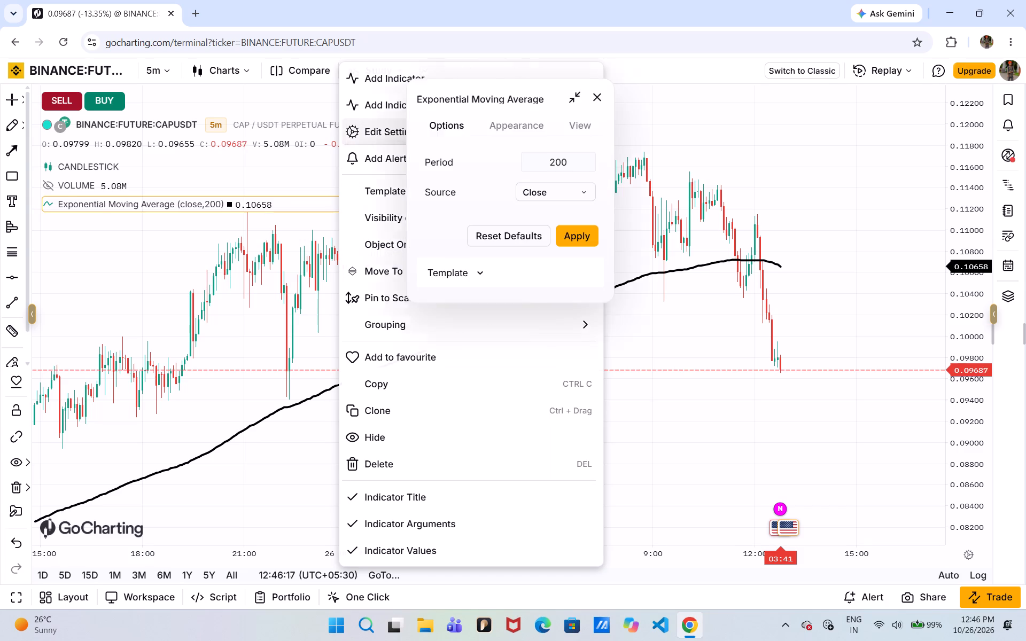
left_click(456, 127)
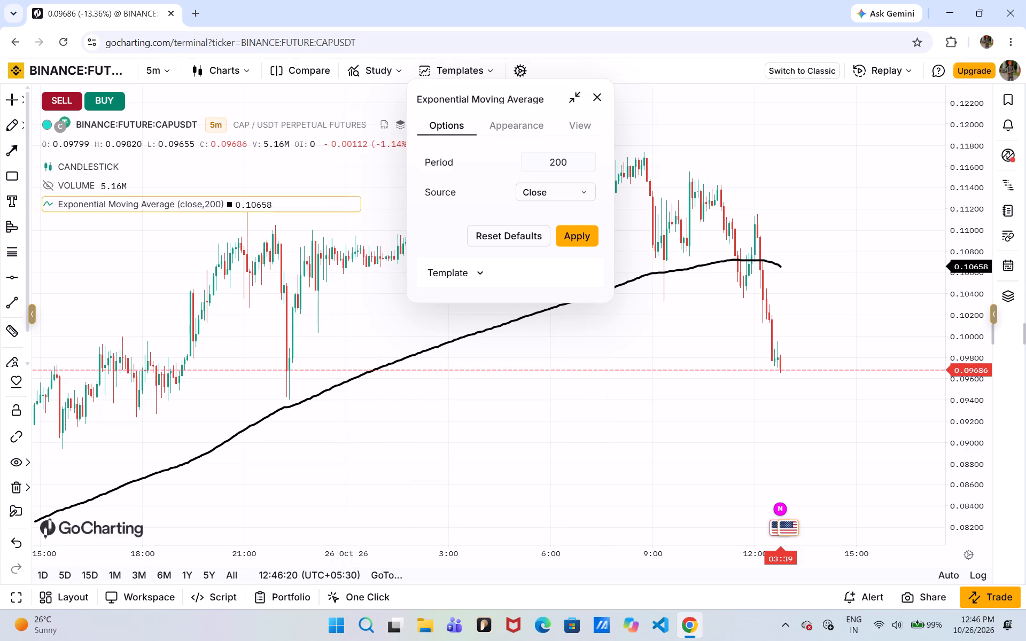
left_click(489, 115)
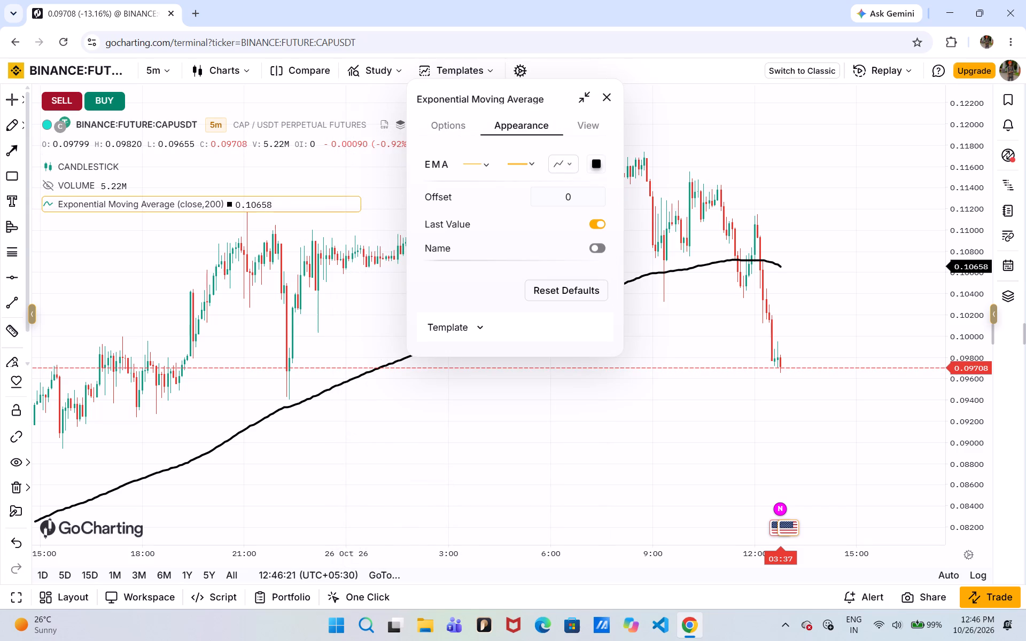
left_click(470, 153)
left_click(507, 241)
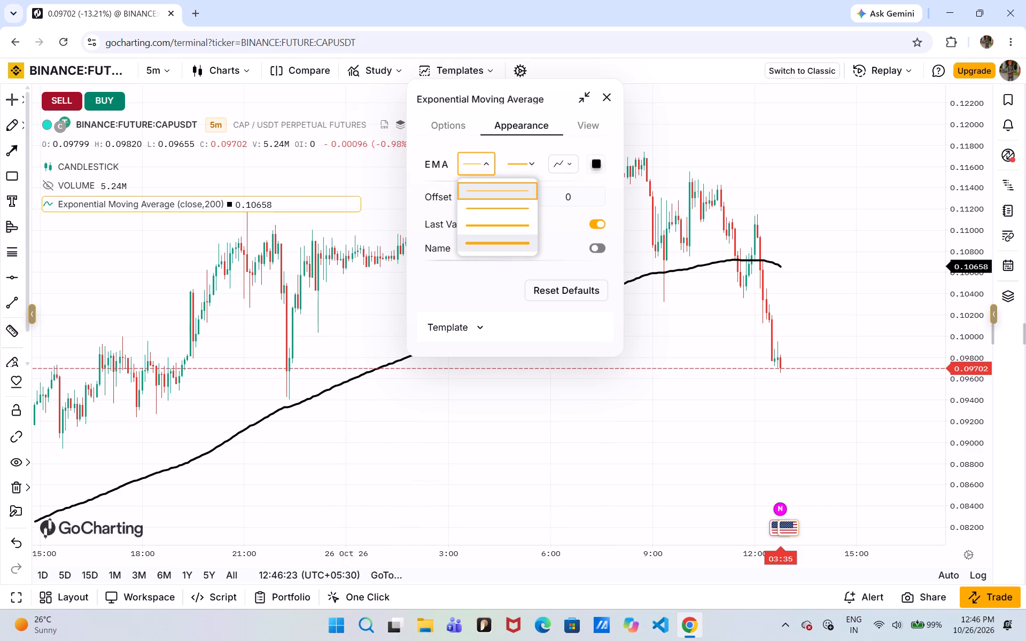
left_click(454, 449)
left_click(454, 449)
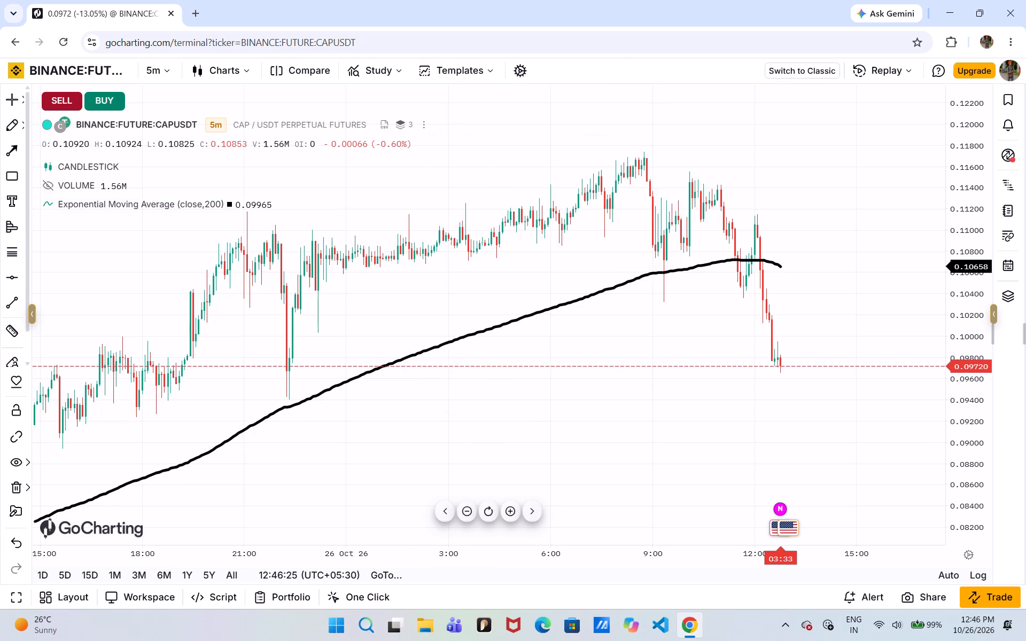
Turn on the day break lines in the chart settings, keeping their default line width and style, and close the settings.
left_click_drag(454, 449, 816, 278)
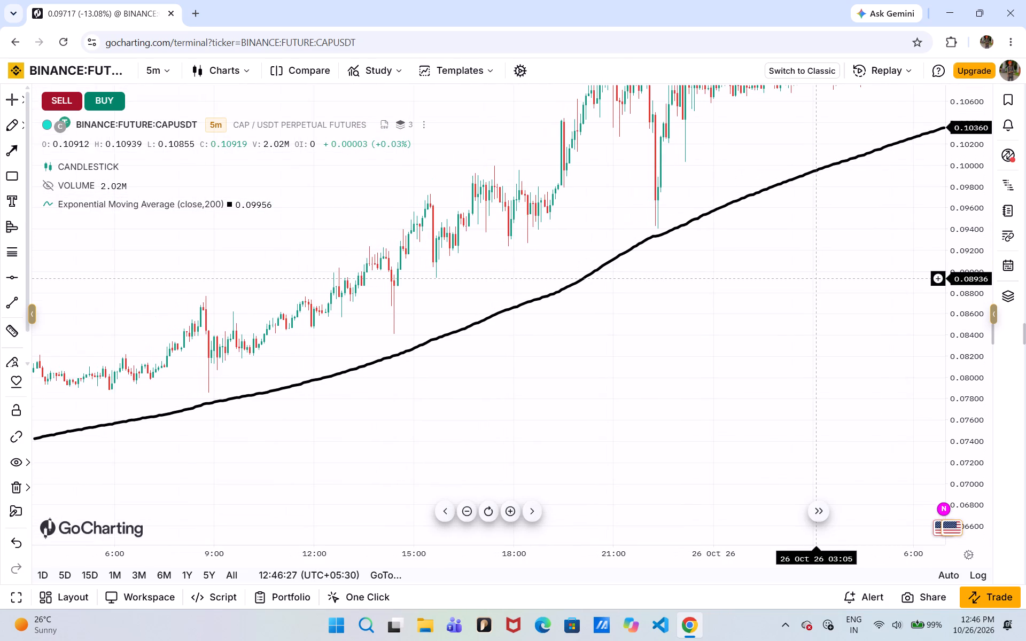
left_click_drag(488, 255, 579, 296)
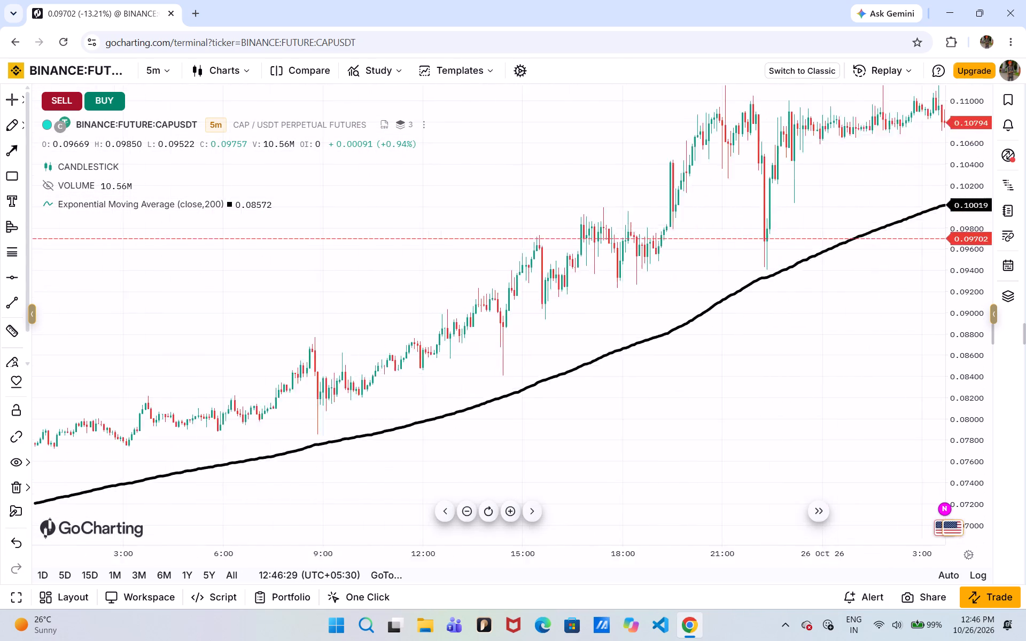
left_click_drag(579, 296, 875, 236)
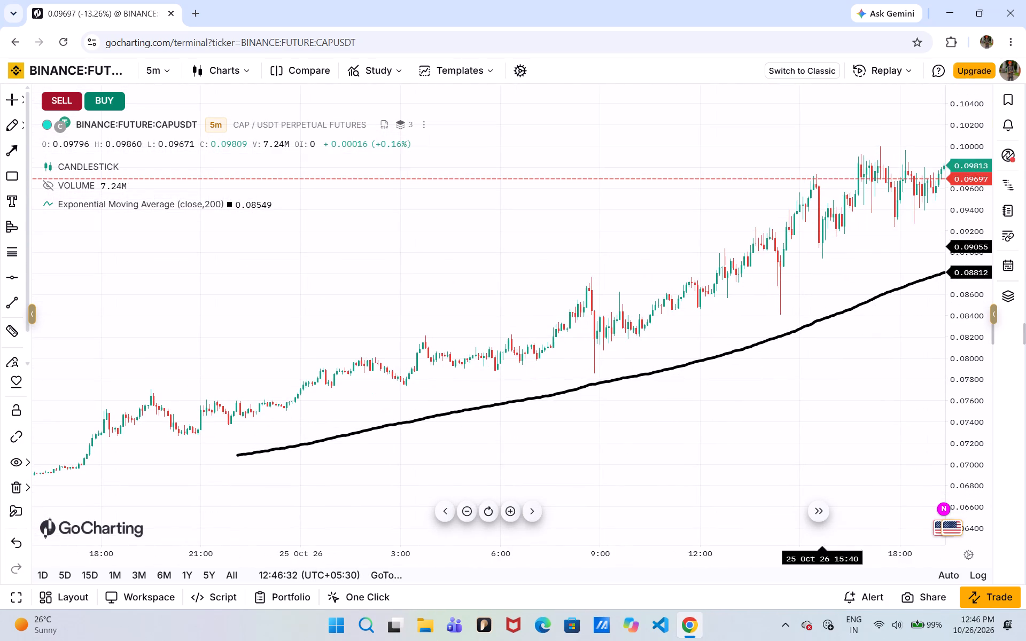
left_click(506, 267)
right_click(506, 267)
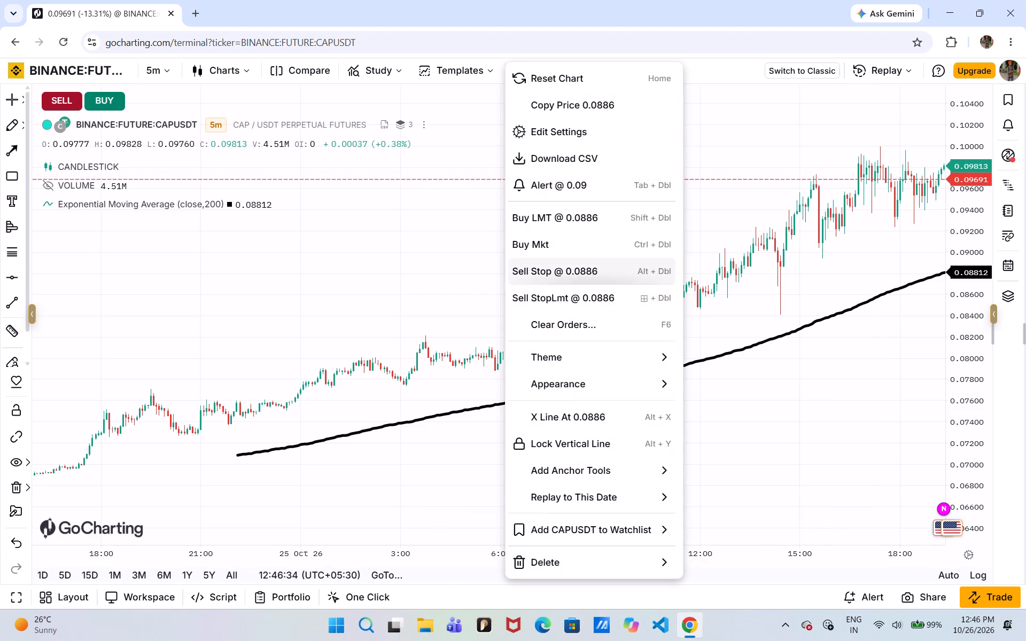
left_click(588, 134)
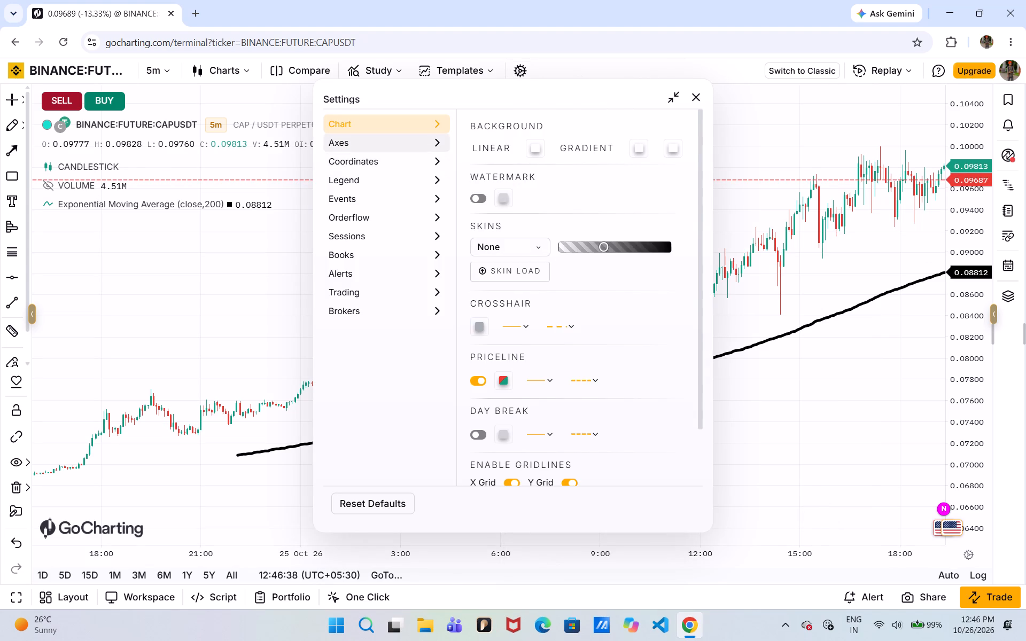
scroll(520, 423, "down", 2)
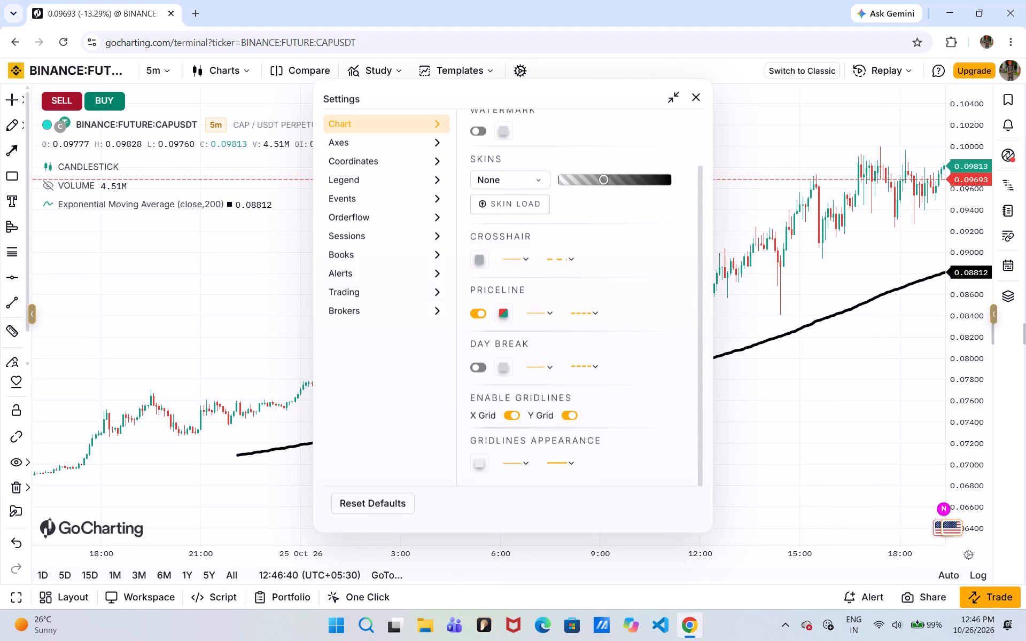
left_click(472, 363)
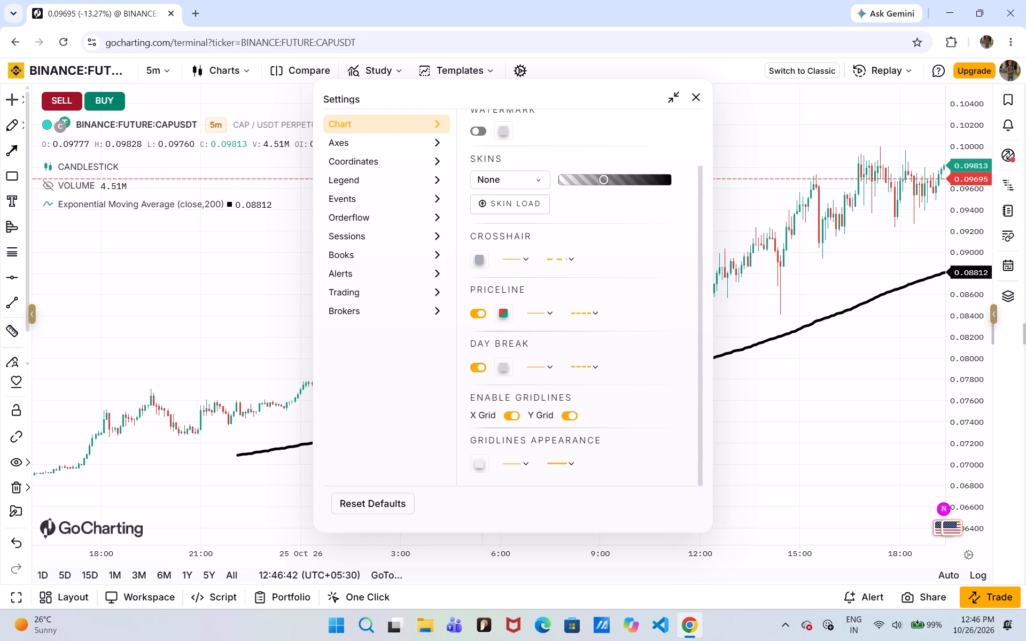
left_click(547, 365)
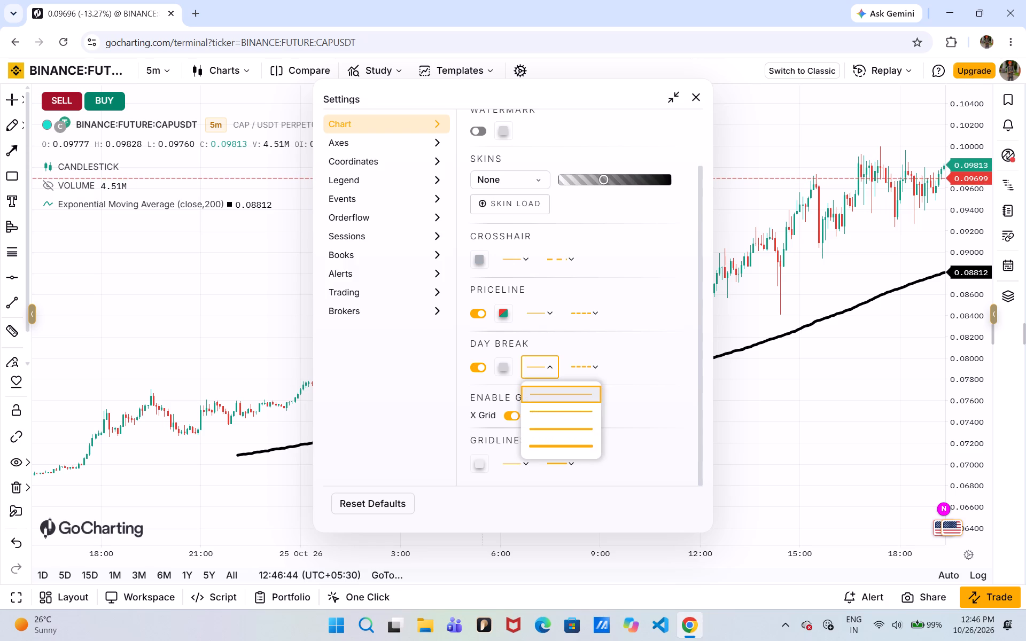
left_click(592, 369)
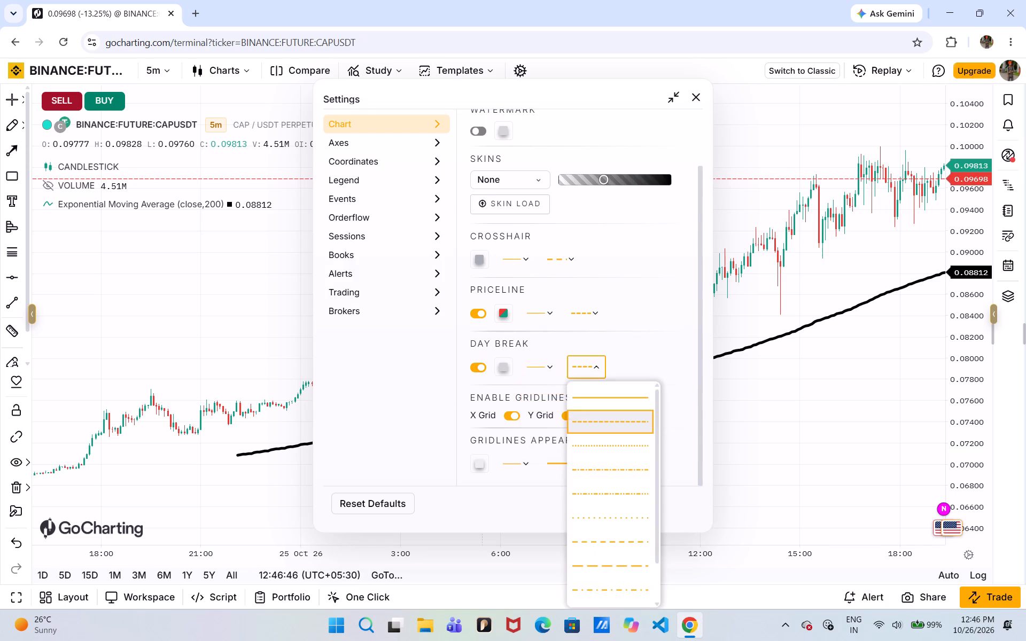
left_click(672, 361)
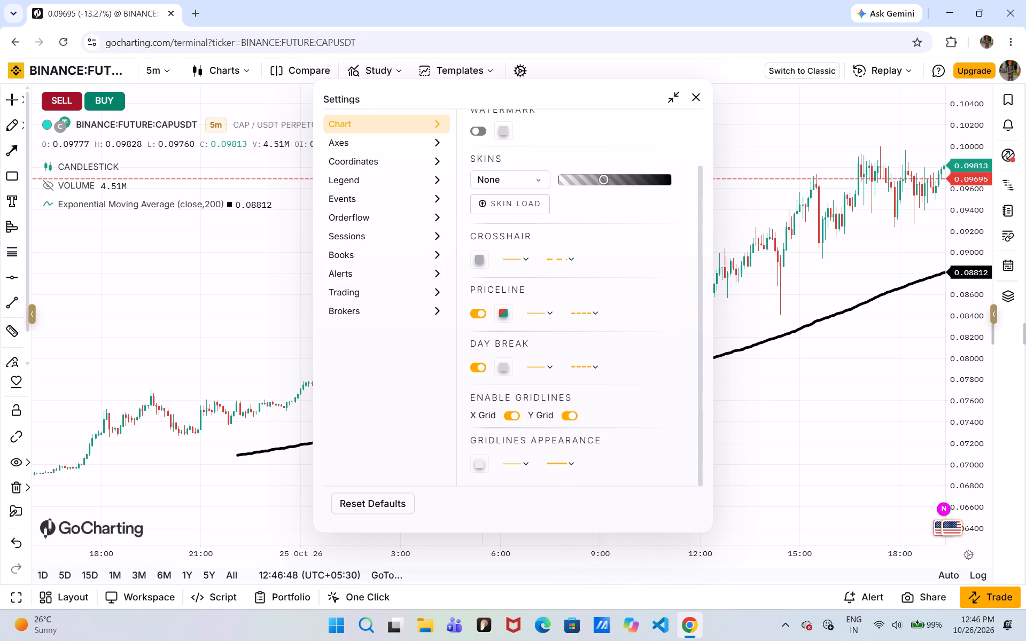
left_click(698, 95)
Set the day break line to the thickest width in the chart settings and close them.
left_click_drag(471, 278, 805, 316)
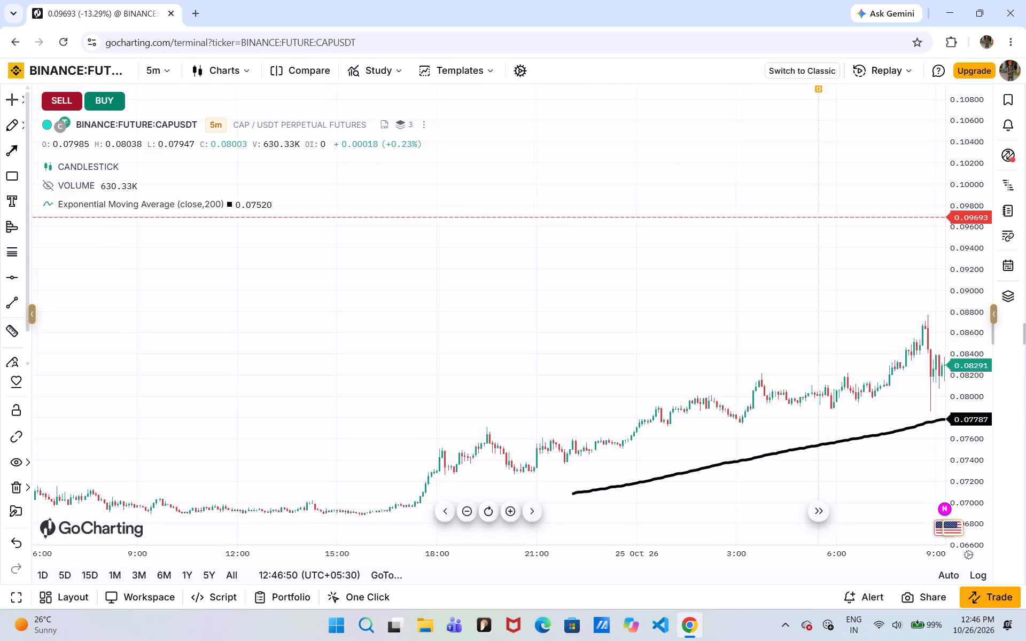
left_click_drag(805, 316, 464, 321)
left_click_drag(543, 332, 532, 332)
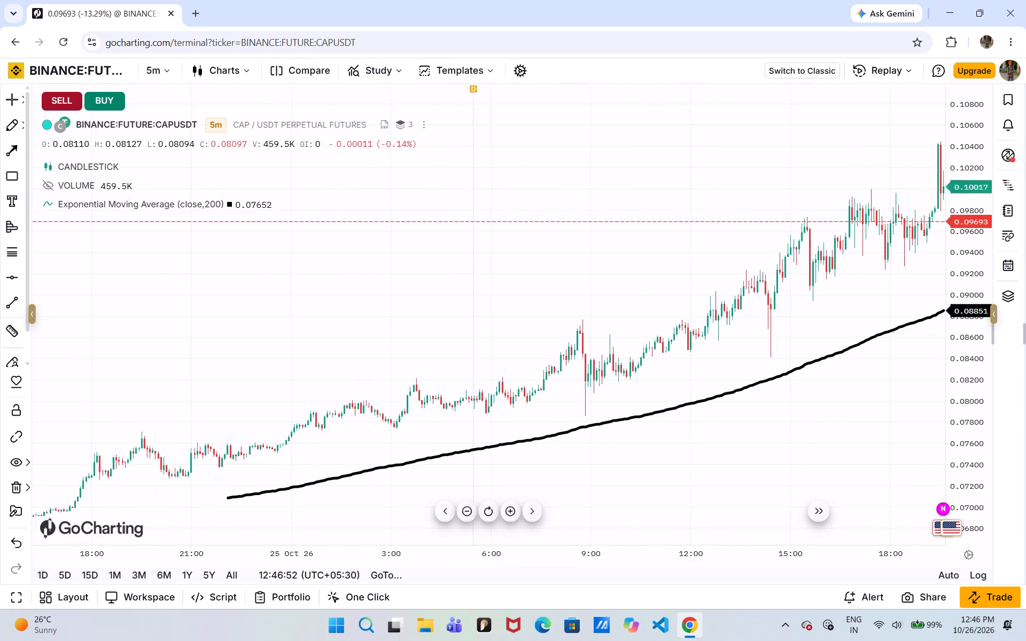
left_click_drag(532, 332, 309, 294)
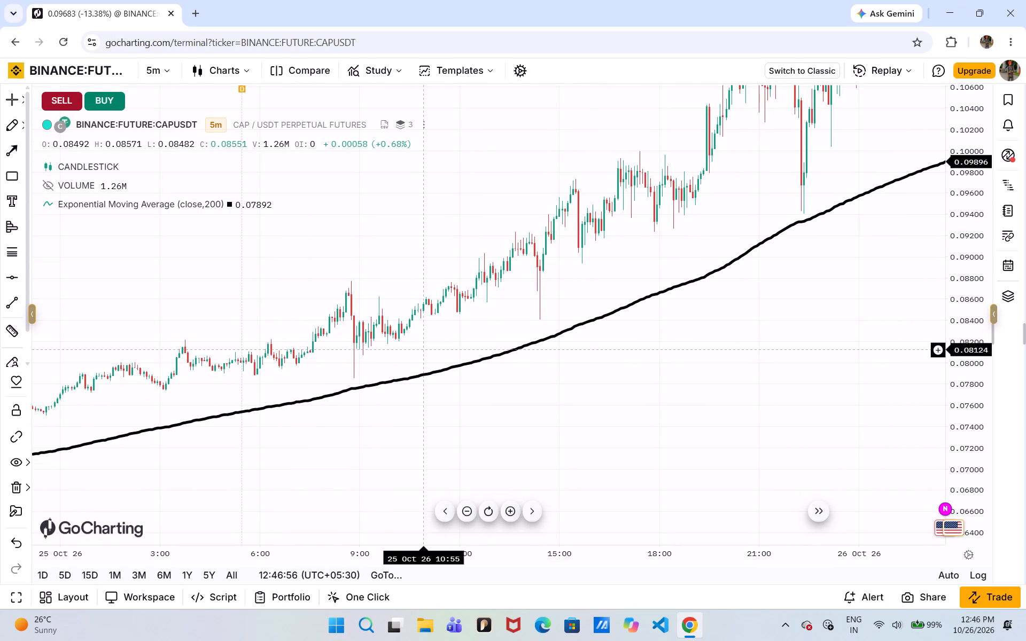
right_click(418, 244)
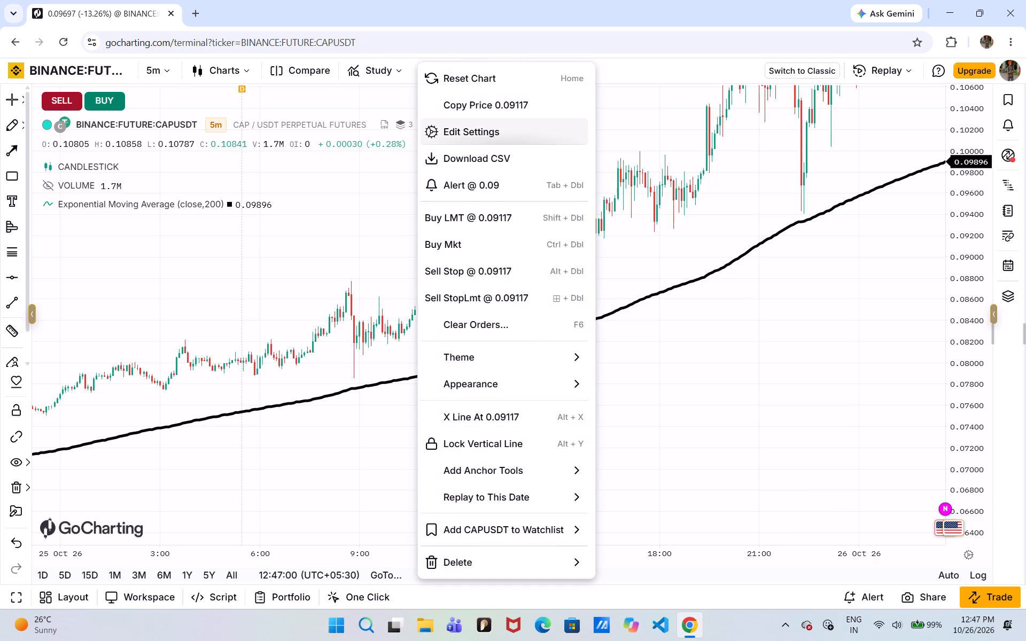
left_click(506, 126)
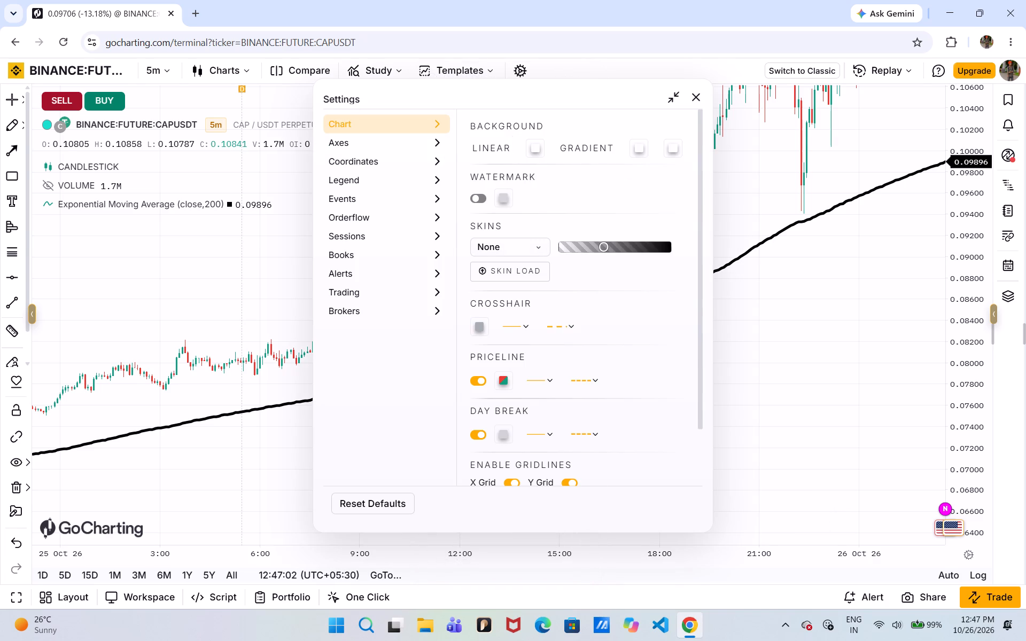
left_click(548, 443)
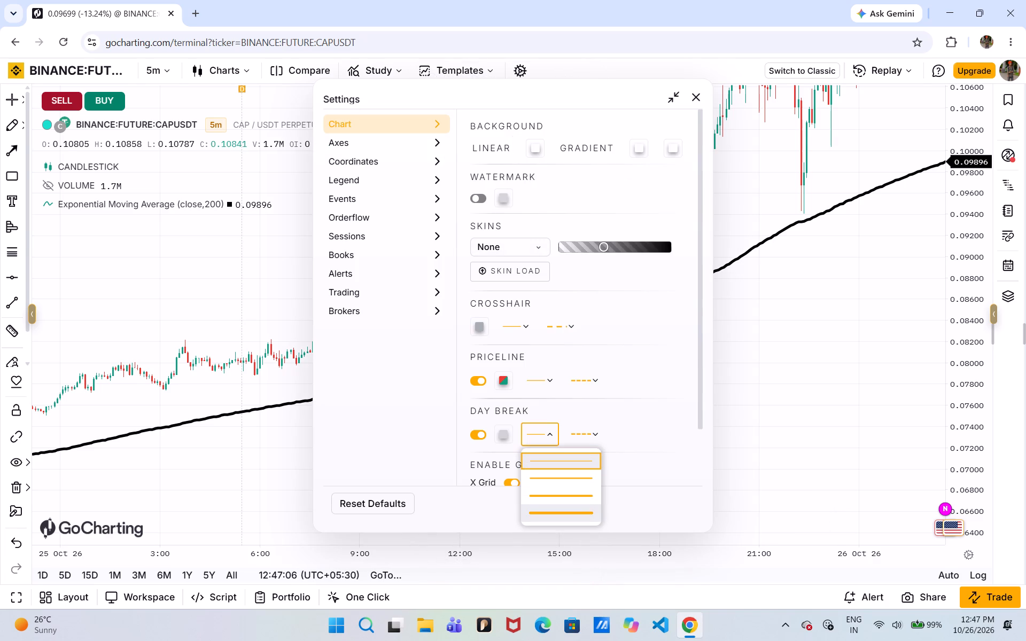
left_click(549, 508)
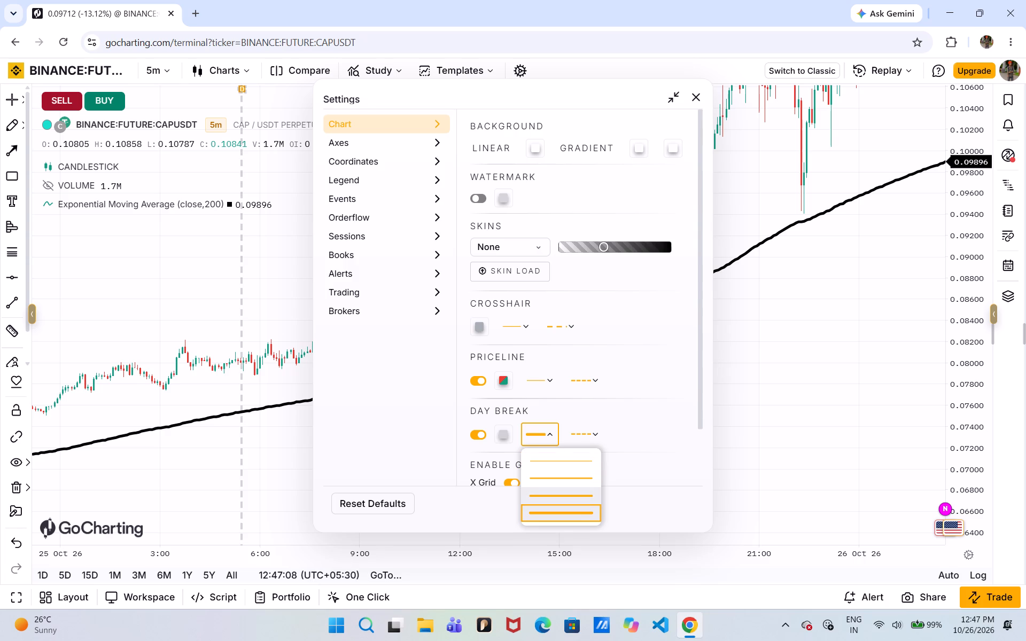
scroll(550, 495, "down", 1)
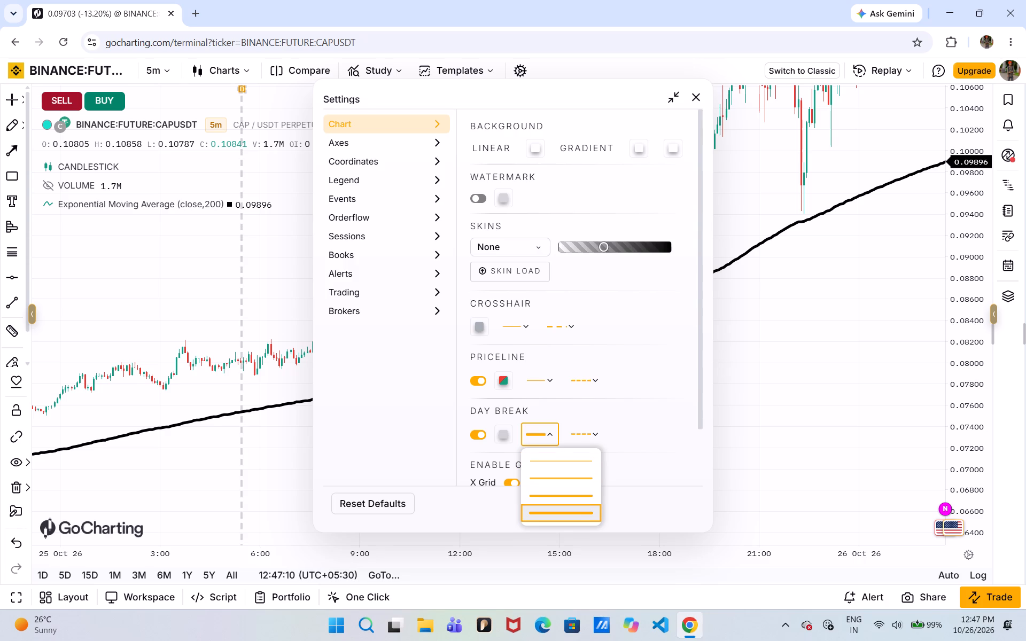
left_click(652, 423)
scroll(652, 423, "down", 1)
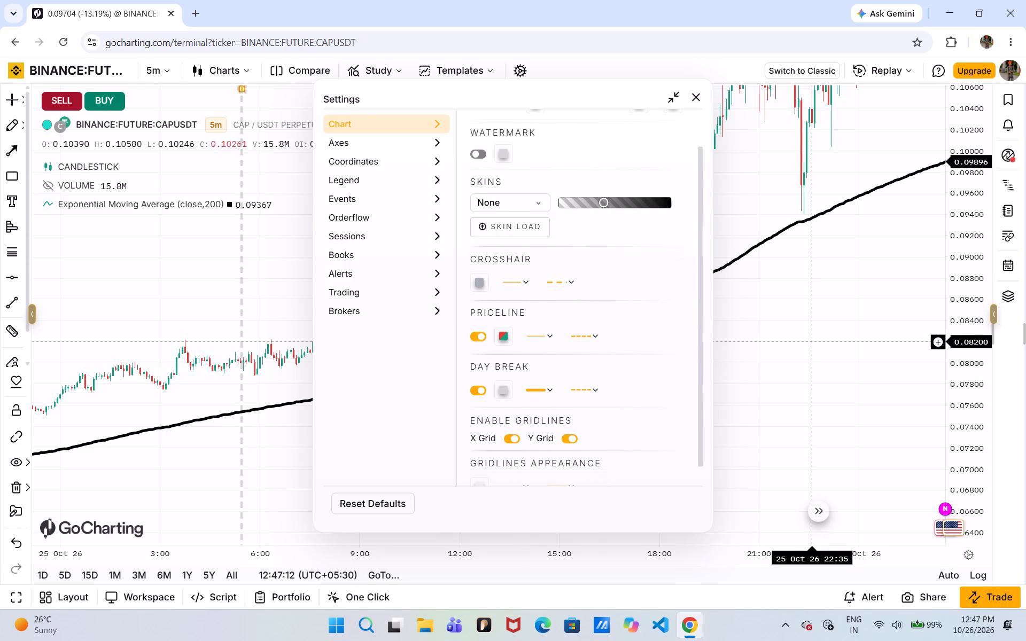
left_click(813, 341)
left_click(698, 100)
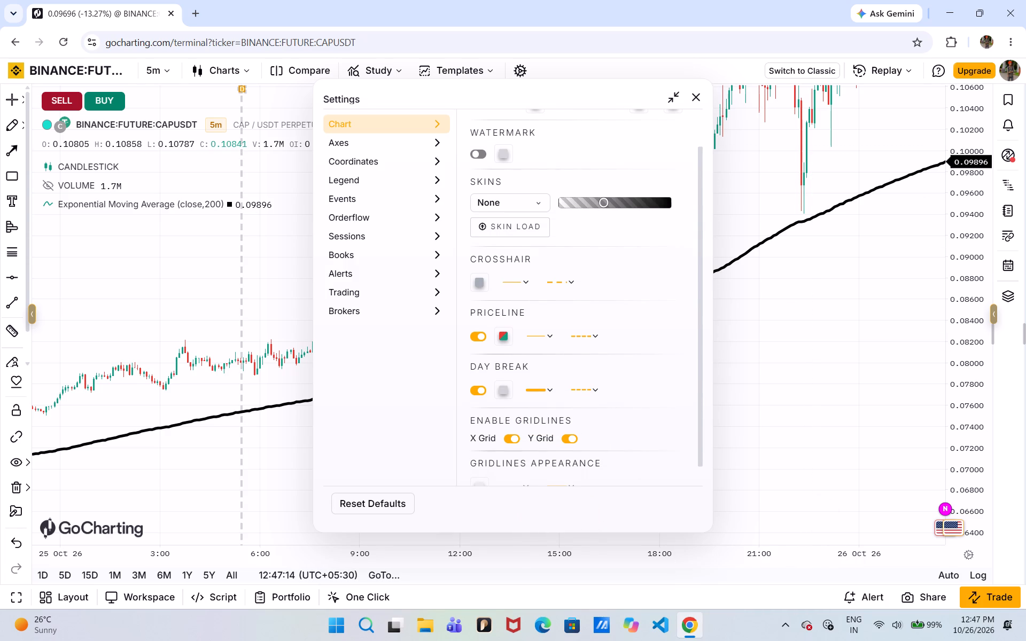
Examine price against the 200-period EMA around the day break lines, from 24 October to the latest candles on 26 October.
left_click_drag(667, 332, 378, 345)
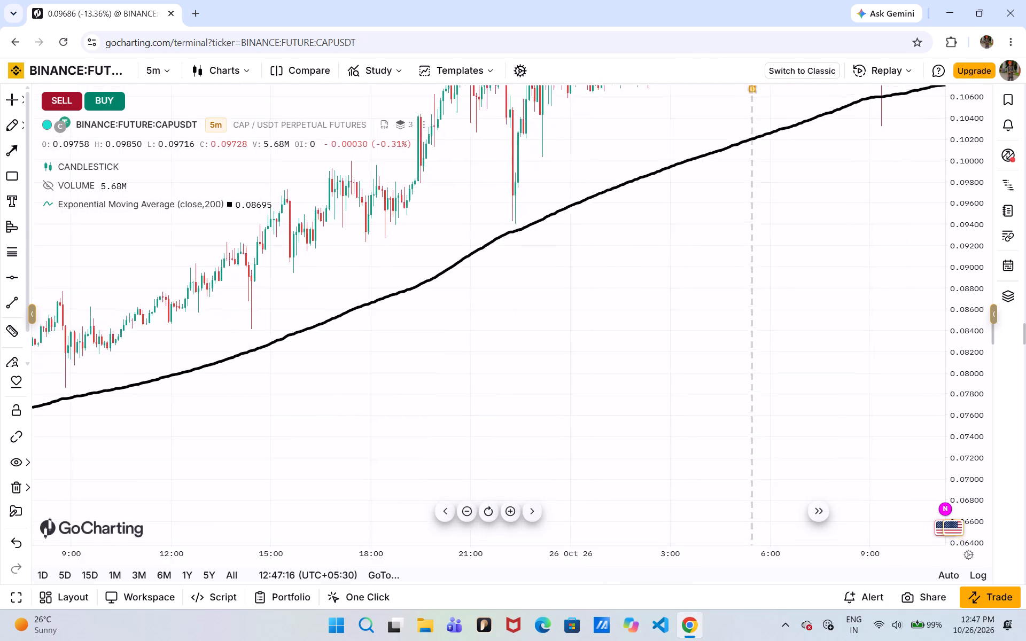
left_click_drag(378, 345, 518, 401)
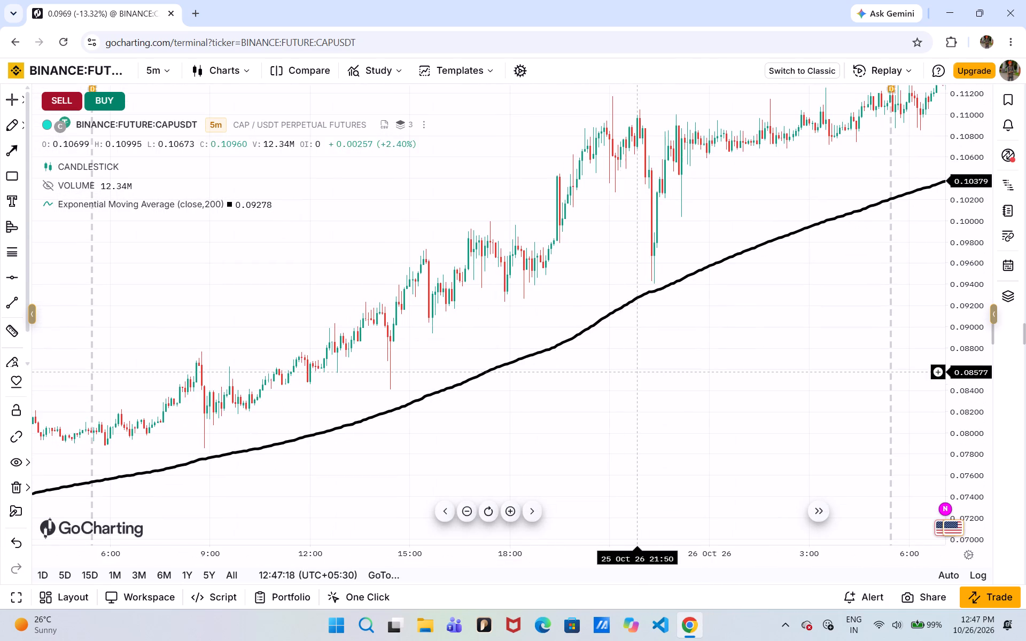
left_click_drag(638, 371, 274, 425)
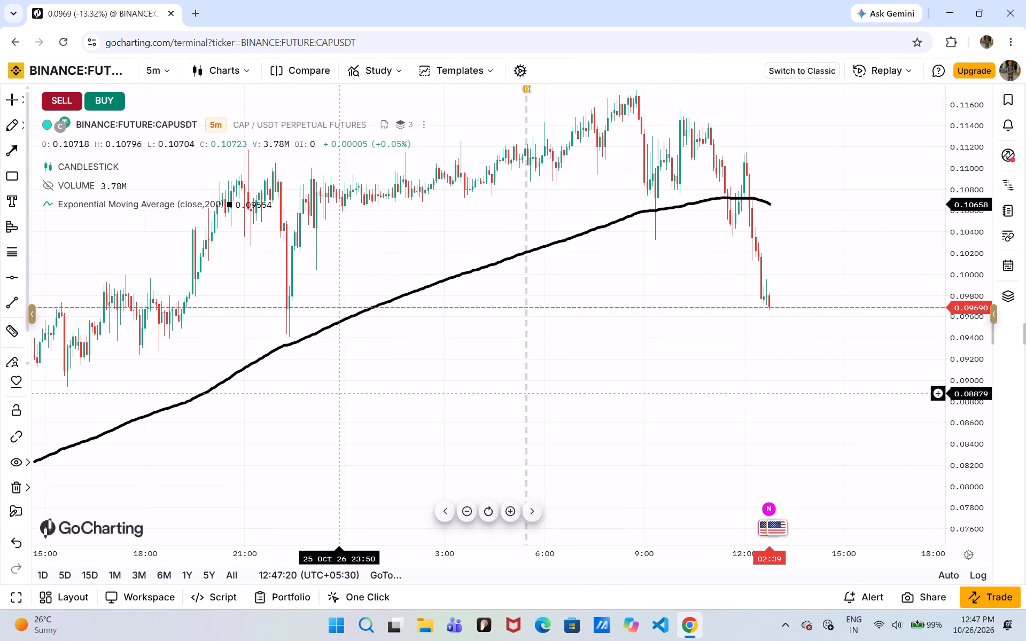
left_click_drag(340, 393, 898, 267)
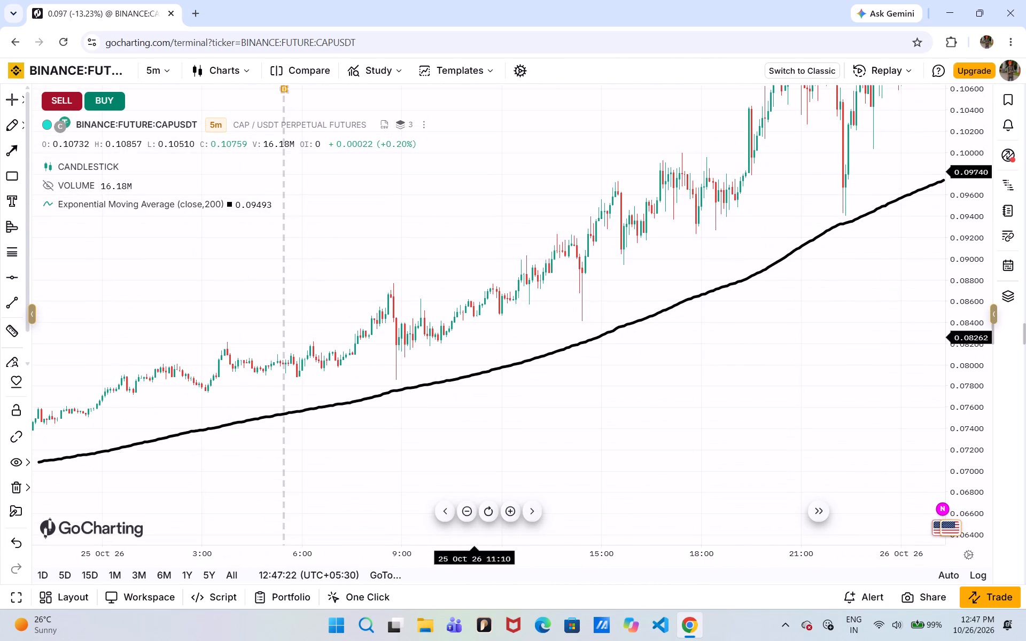
left_click_drag(351, 405, 858, 294)
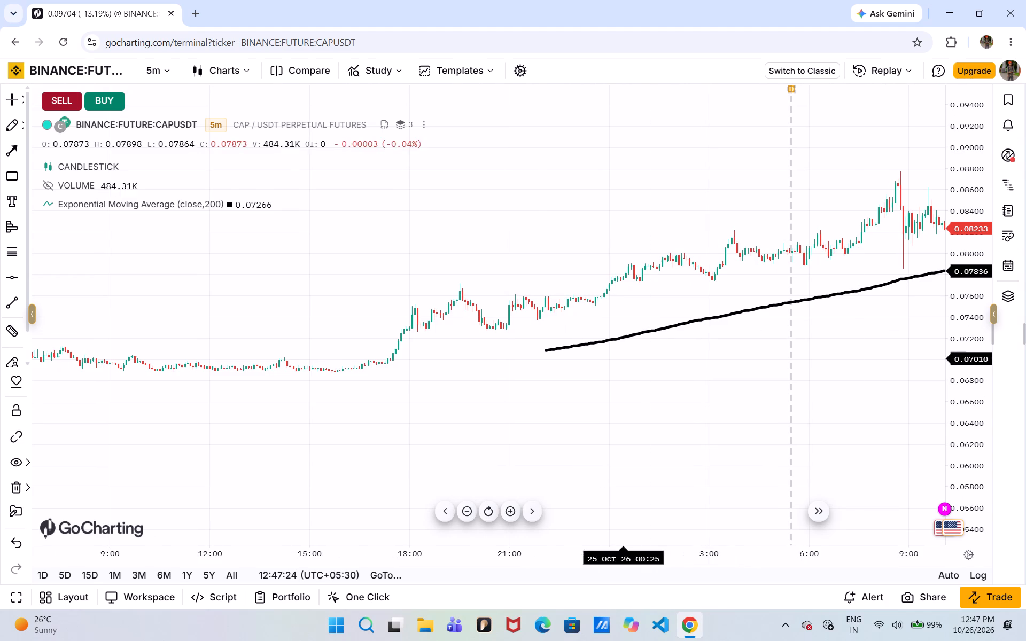
left_click_drag(489, 373, 780, 323)
left_click_drag(780, 323, 609, 339)
left_click_drag(609, 339, 376, 404)
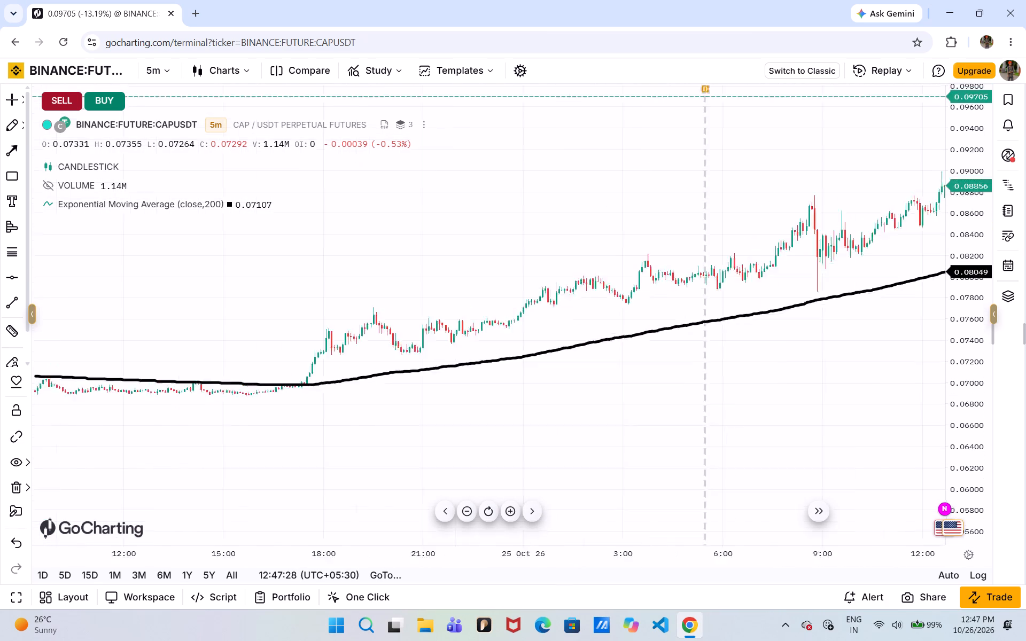
left_click_drag(376, 404, 123, 458)
left_click_drag(628, 377, 270, 414)
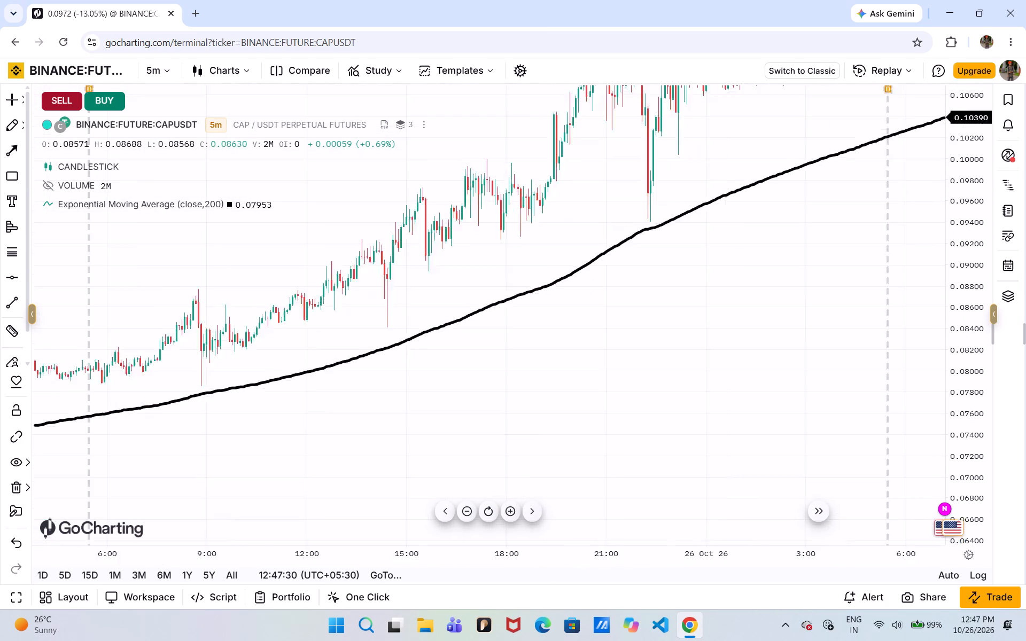
left_click_drag(270, 414, 704, 390)
left_click_drag(435, 412, 664, 455)
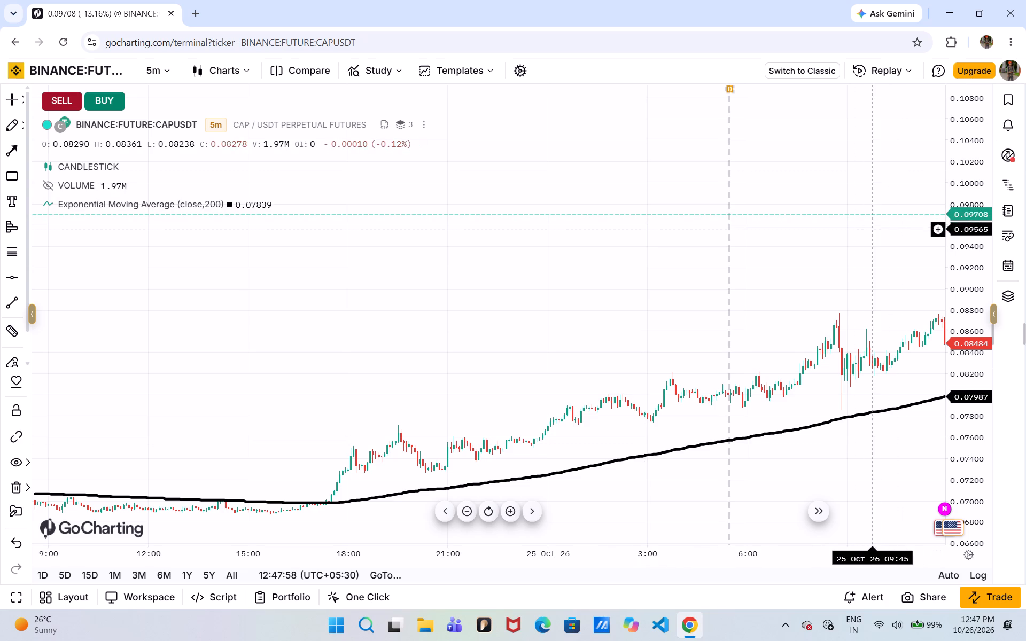
Examine the wider price trend against the 200-period EMA across the day breaks of 24 to 26 October on a compressed price scale.
left_click_drag(873, 229, 572, 494)
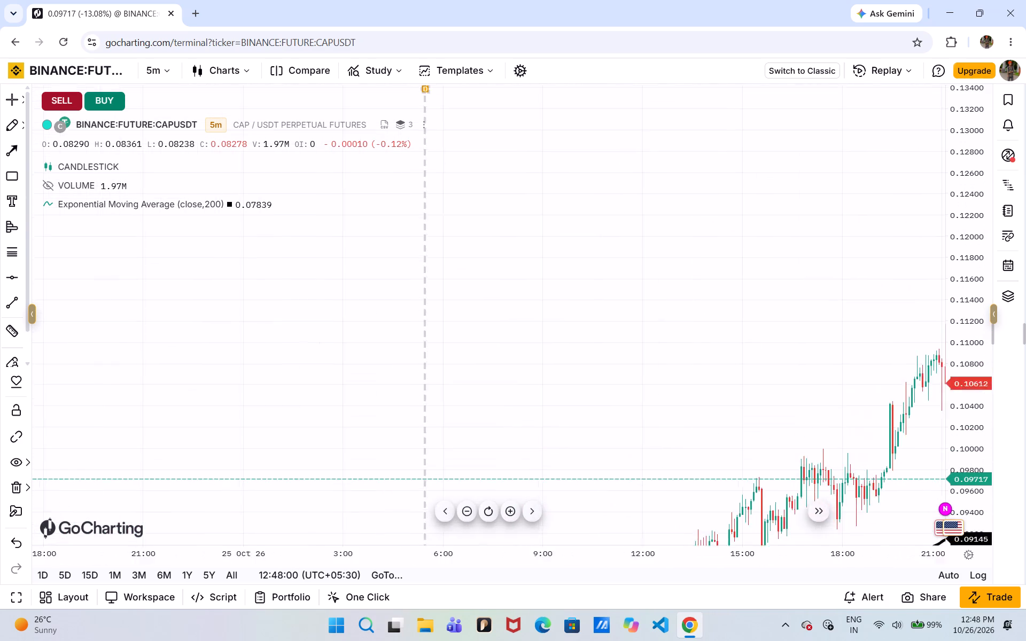
left_click_drag(572, 494, 748, 172)
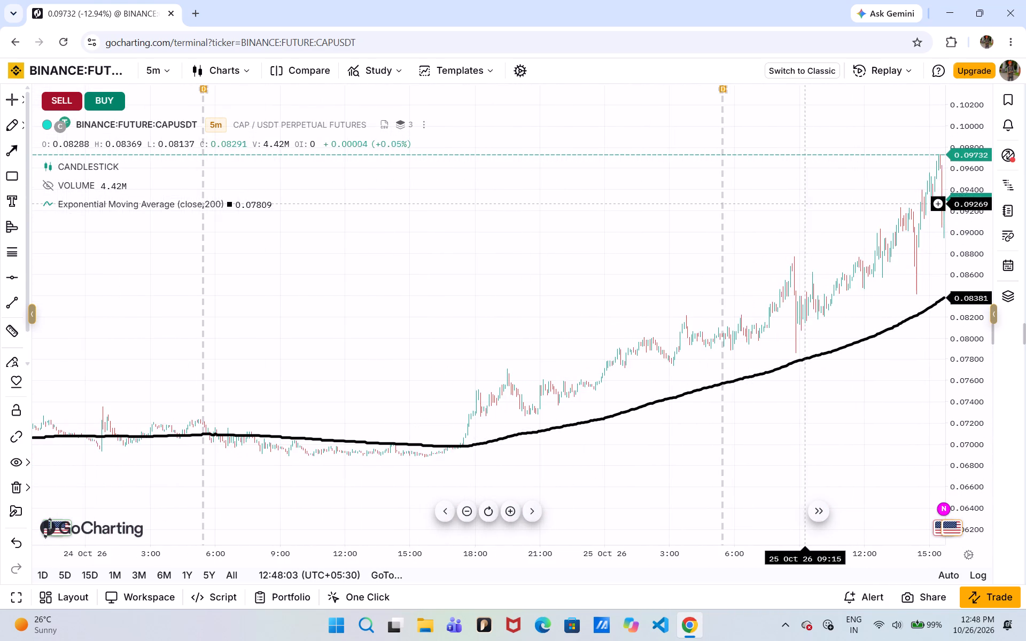
left_click_drag(812, 198, 394, 374)
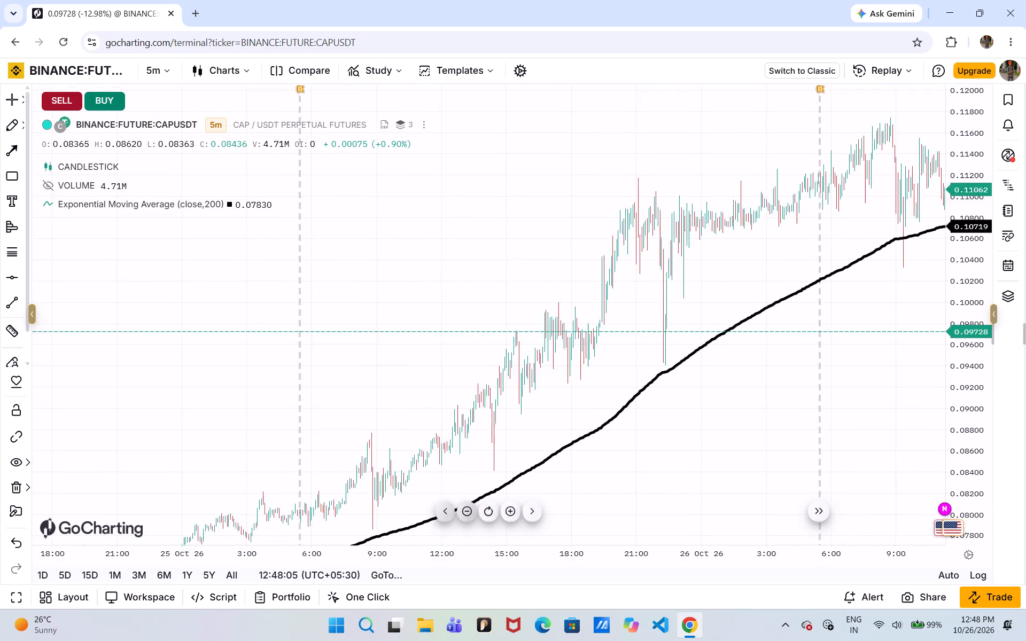
left_click_drag(394, 374, 563, 303)
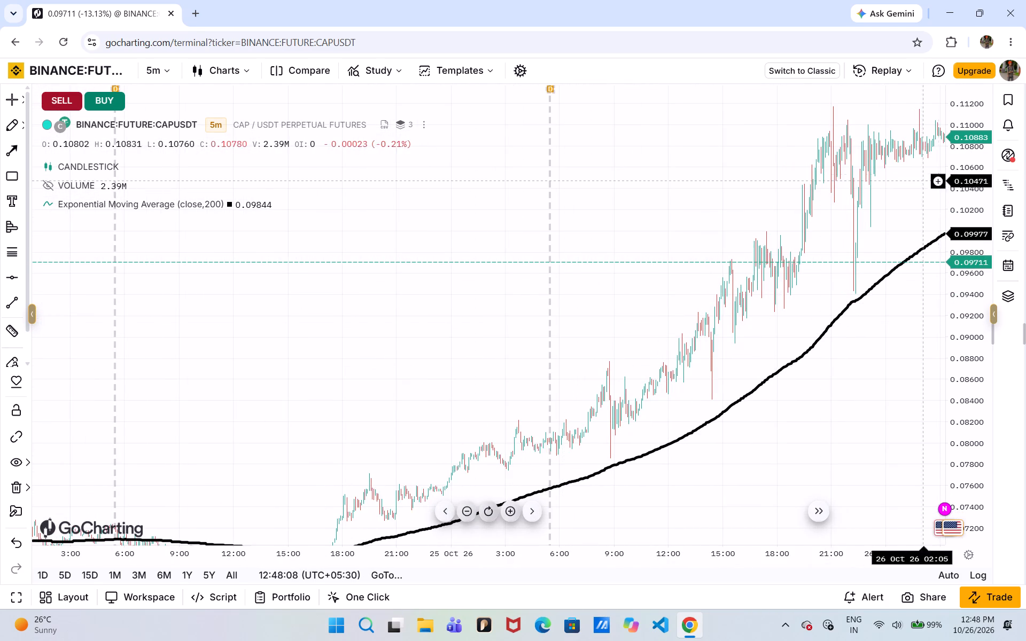
left_click_drag(975, 148, 981, 273)
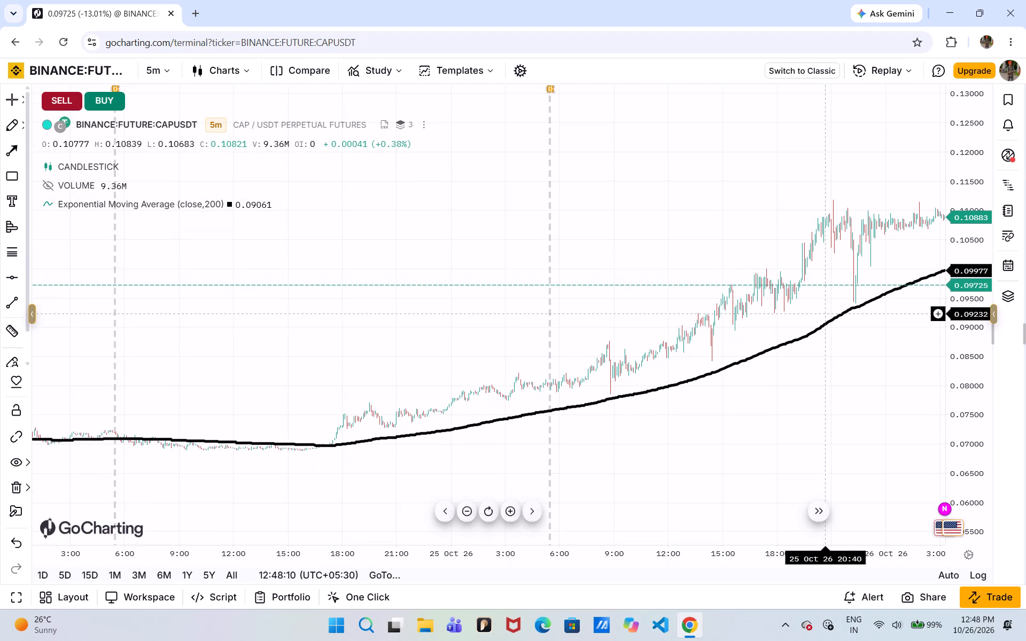
left_click_drag(825, 314, 654, 333)
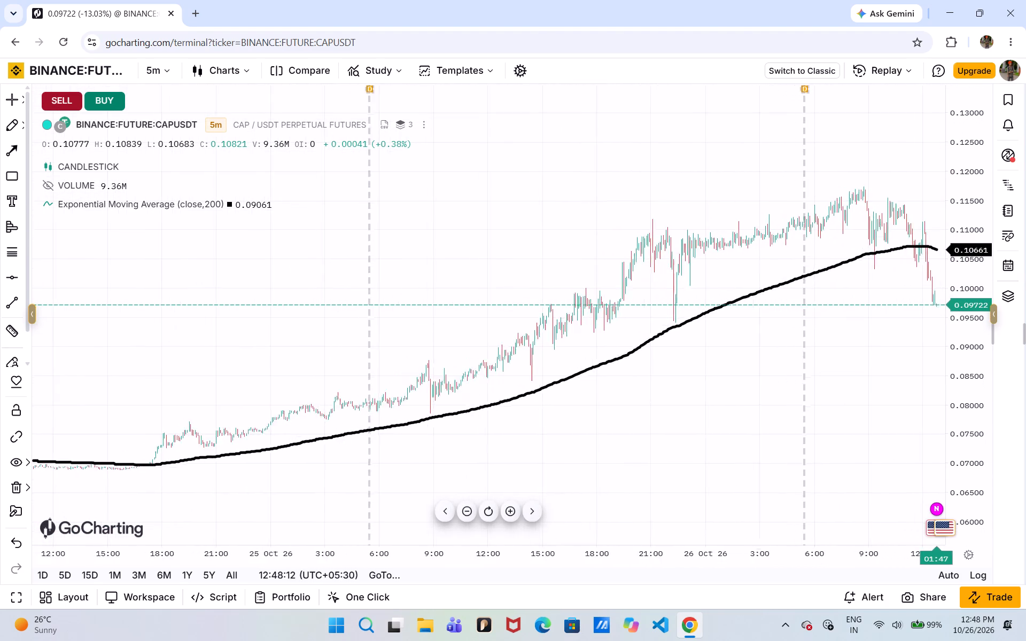
left_click_drag(654, 333, 729, 339)
left_click_drag(492, 318, 387, 328)
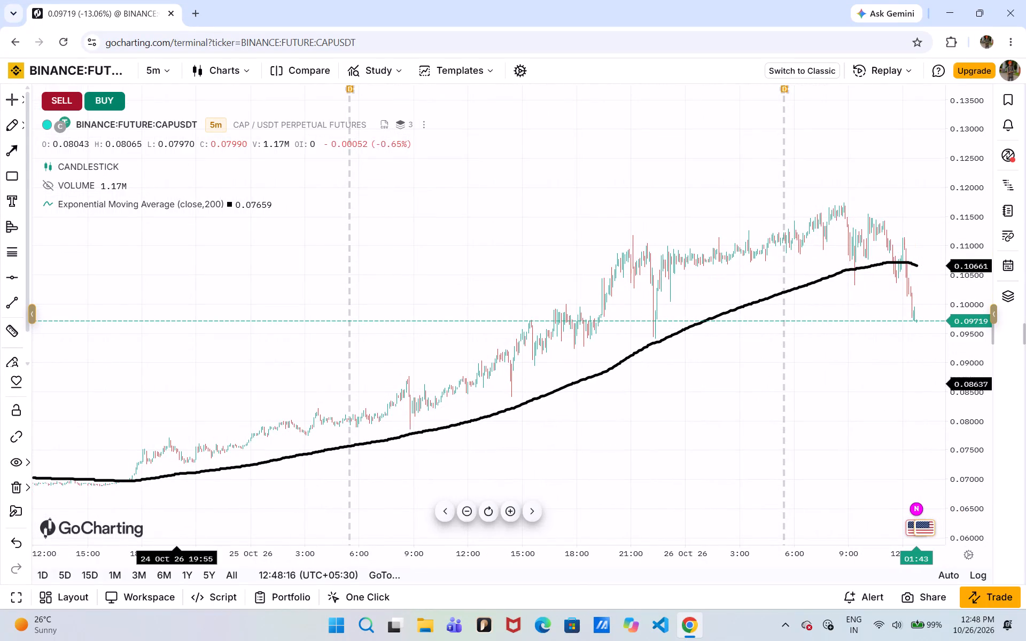
Measure the price rise from the EMA breakout at 24 October 17:25, about 0.07014, up to about 0.11759, and clear the measurement.
left_click(12, 330)
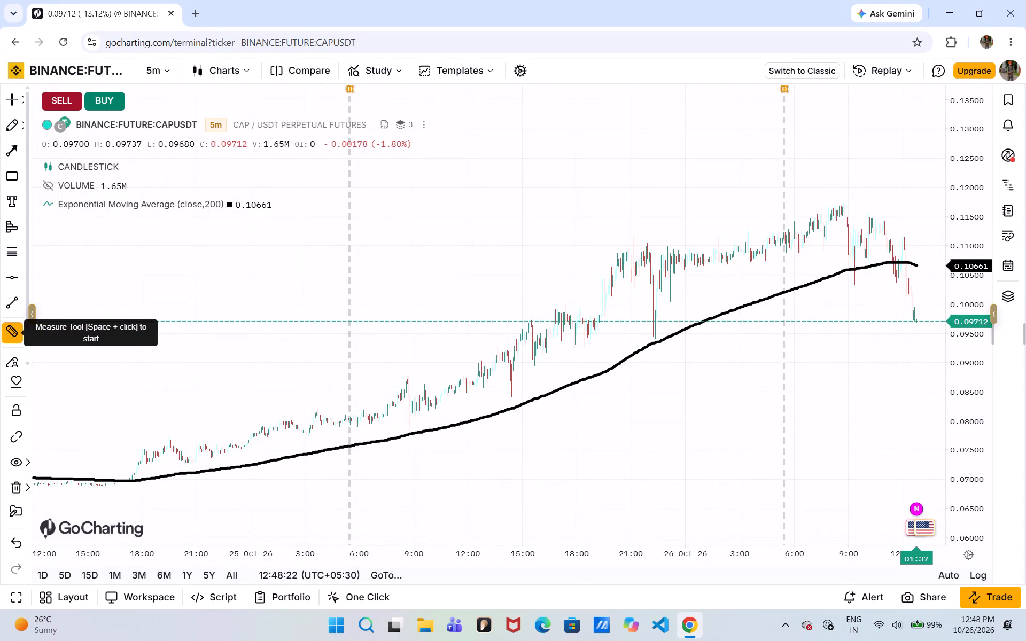
left_click(130, 479)
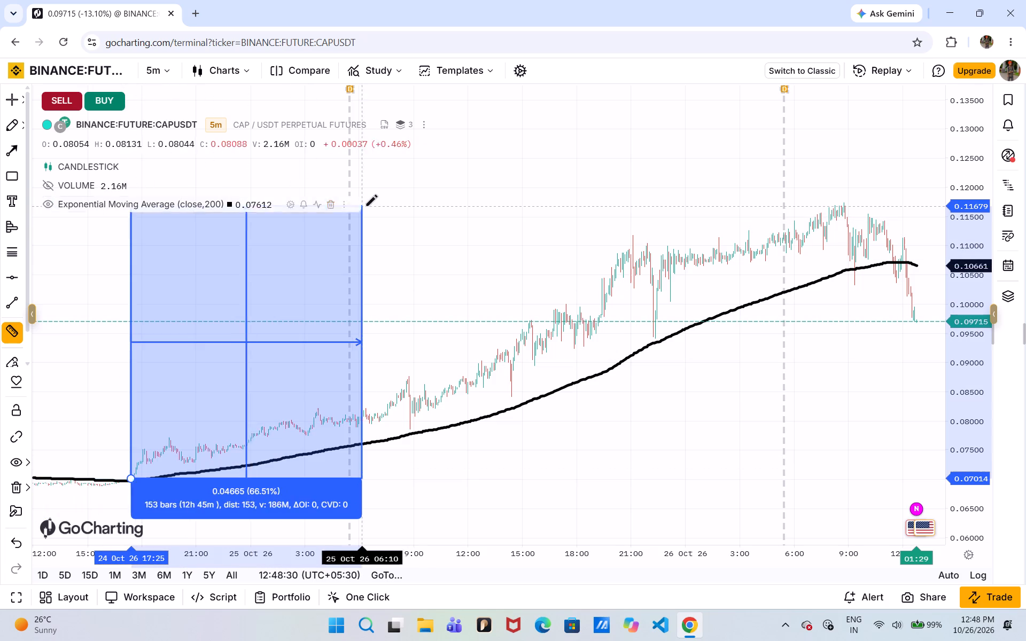
left_click(399, 201)
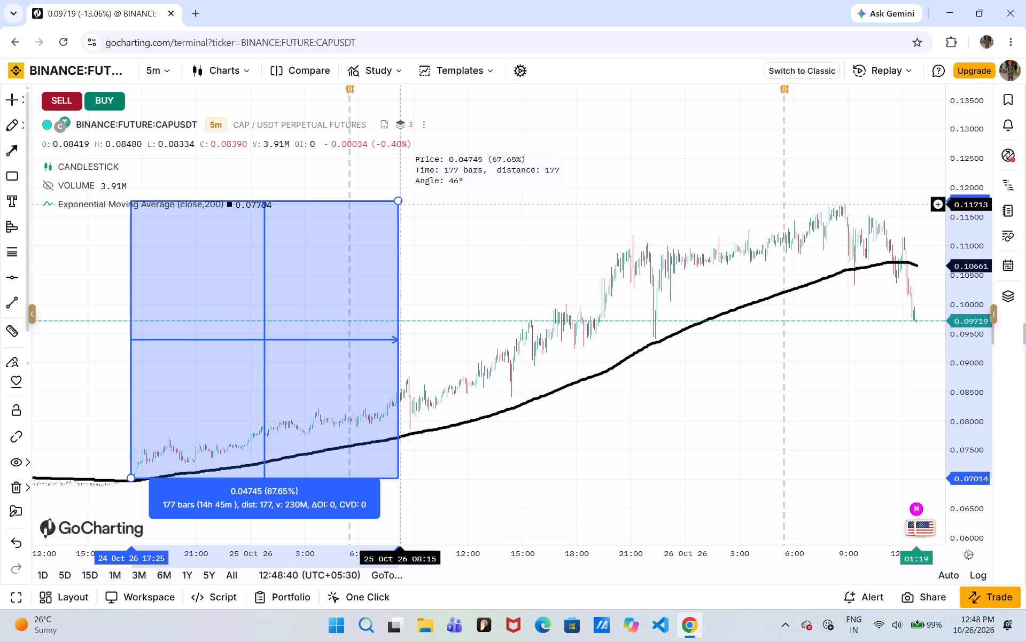
left_click(416, 339)
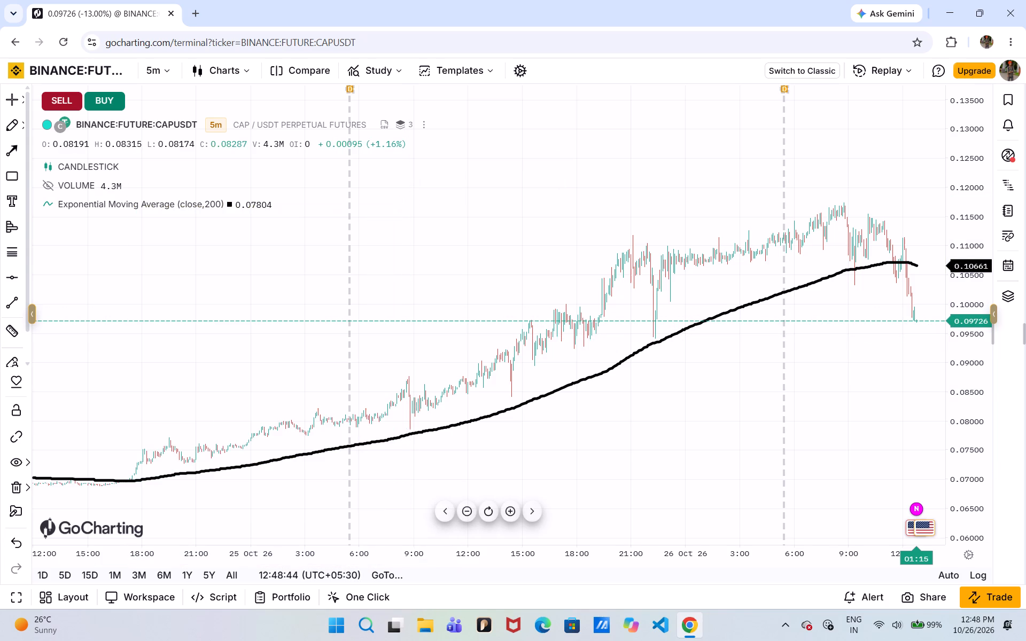
Draw a horizontal ray at about 0.09403 starting from 25 October 09:10.
key("alt+j")
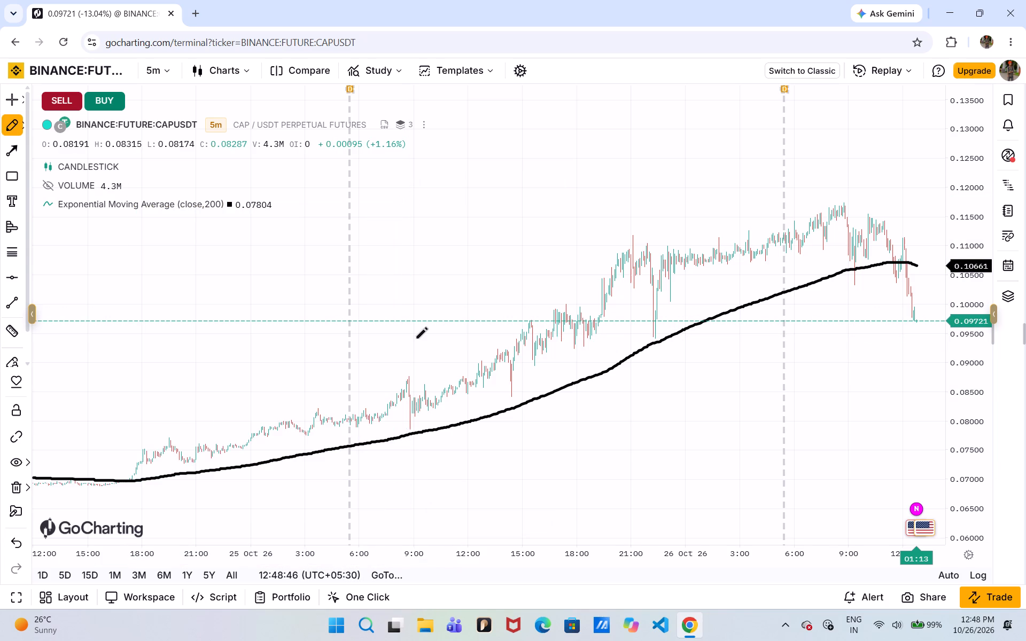
key("alt+j")
left_click(416, 339)
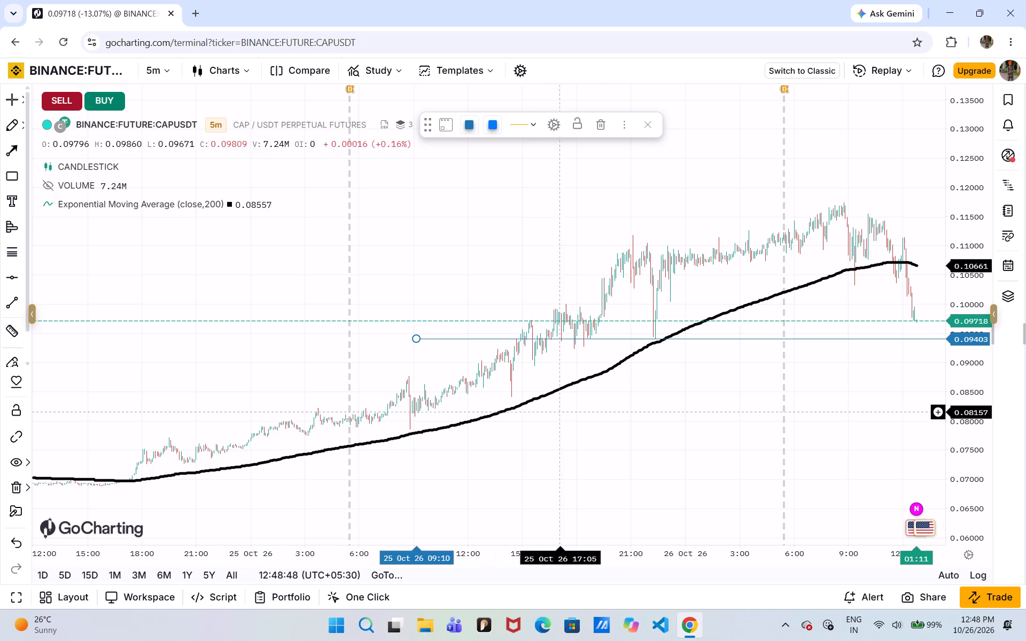
Style the horizontal ray with black (#000000) text and line colours and the thickest line width.
left_click(492, 120)
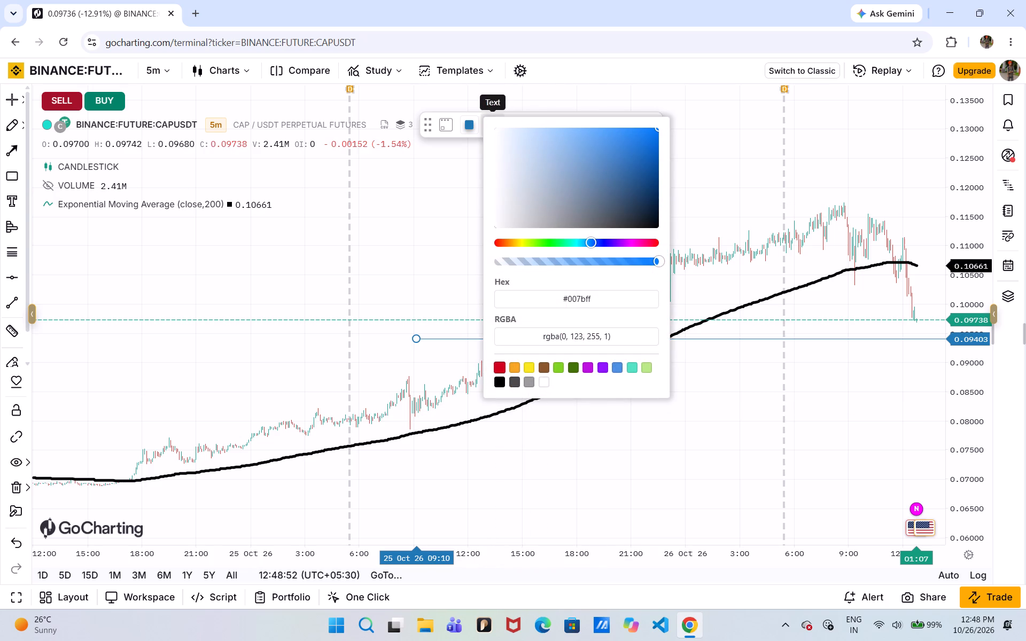
left_click(500, 373)
left_click(500, 384)
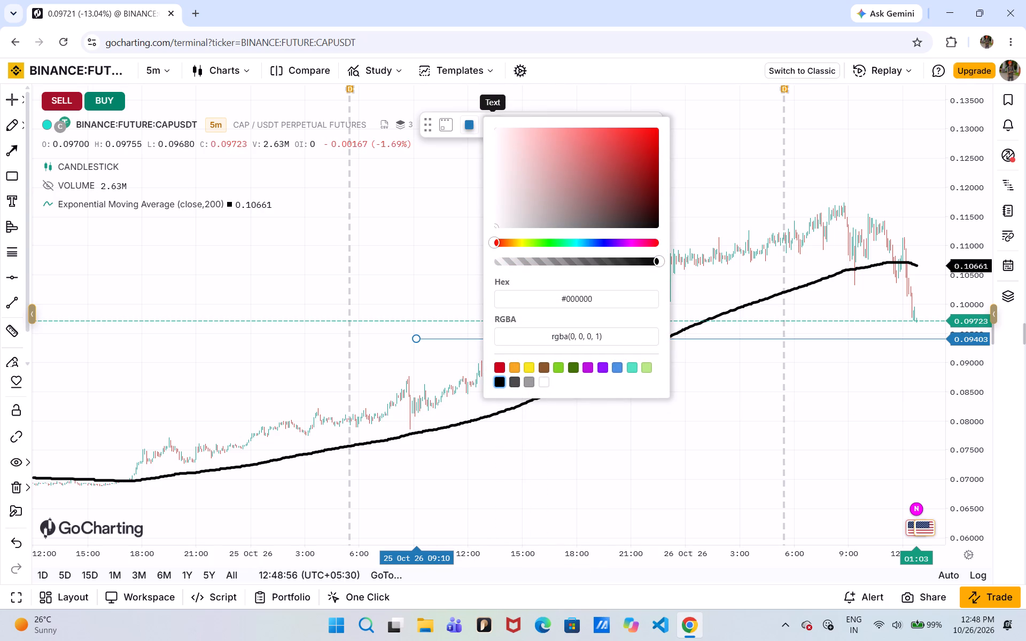
left_click(433, 122)
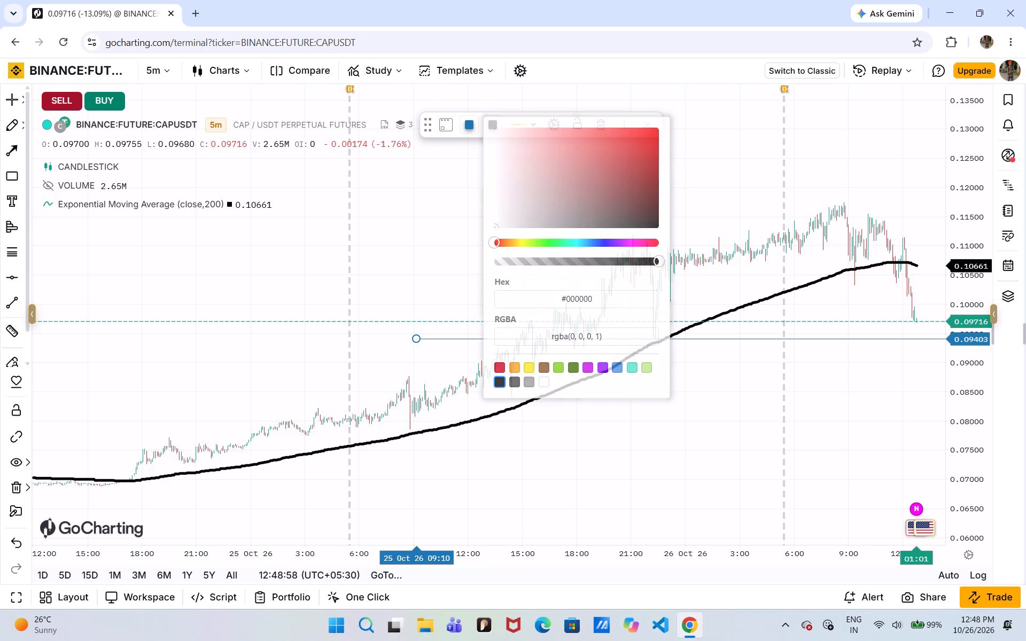
left_click(517, 124)
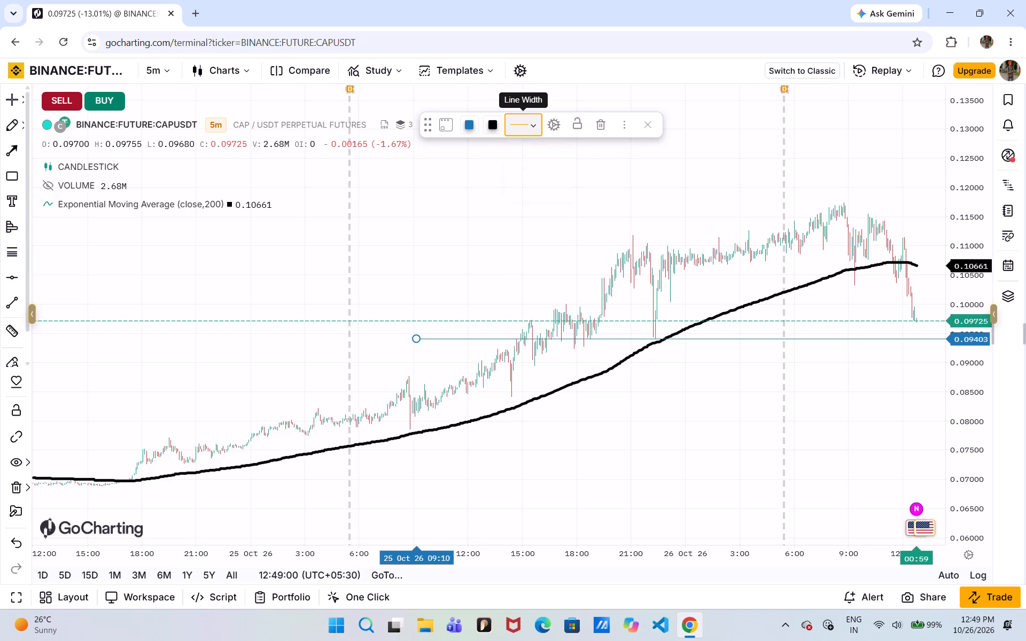
left_click(541, 204)
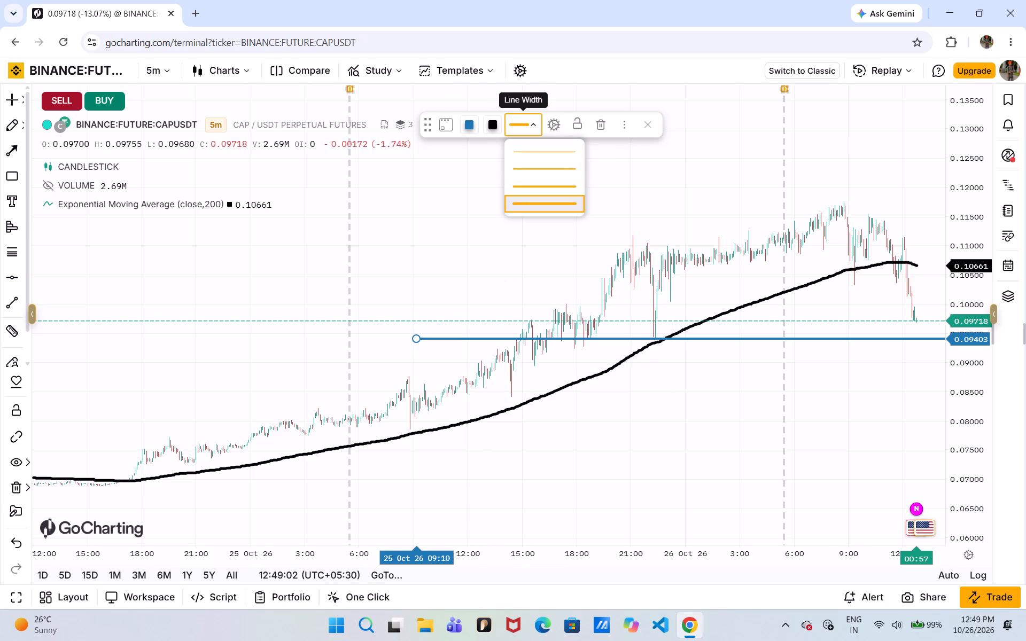
left_click(472, 126)
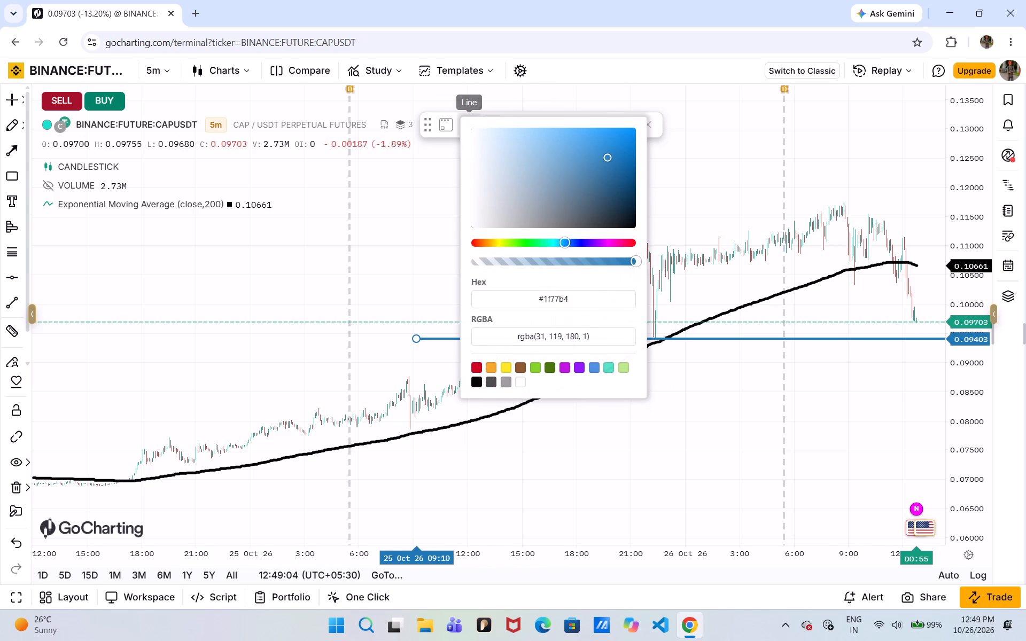
left_click(473, 377)
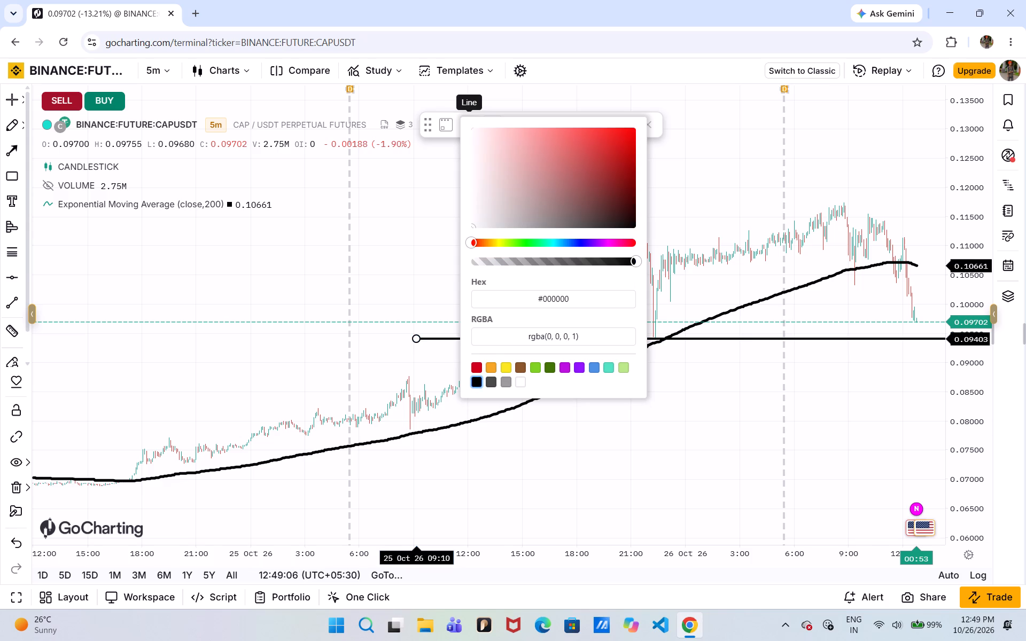
left_click(643, 446)
Measure the rise from 24 October 17:20 at about 0.07022 to about 0.11759 again, past the black ray, and clear the measurement.
left_click_drag(643, 446, 442, 440)
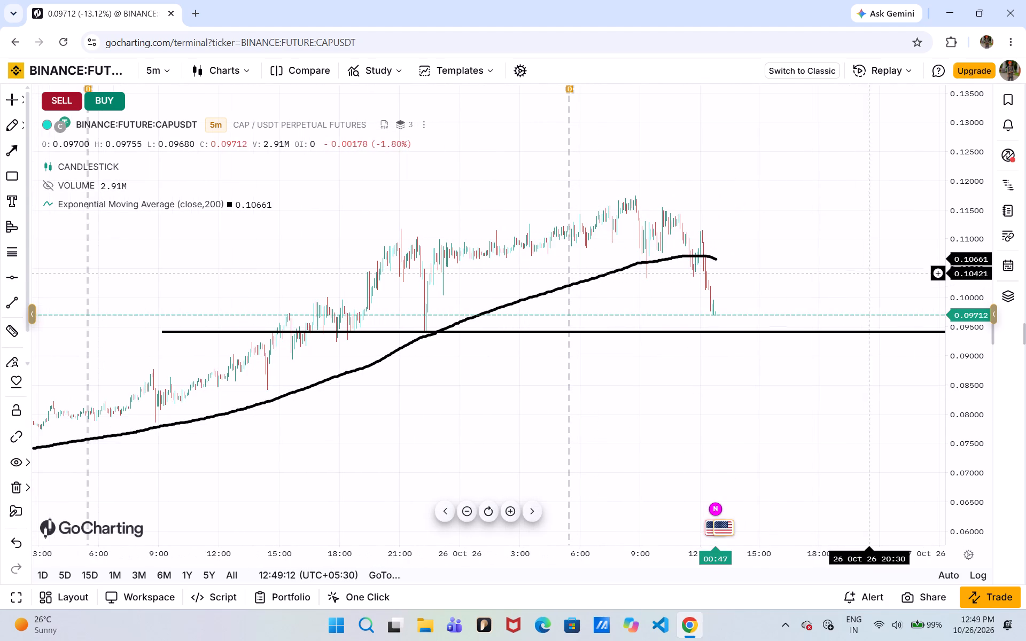
left_click_drag(979, 299, 975, 217)
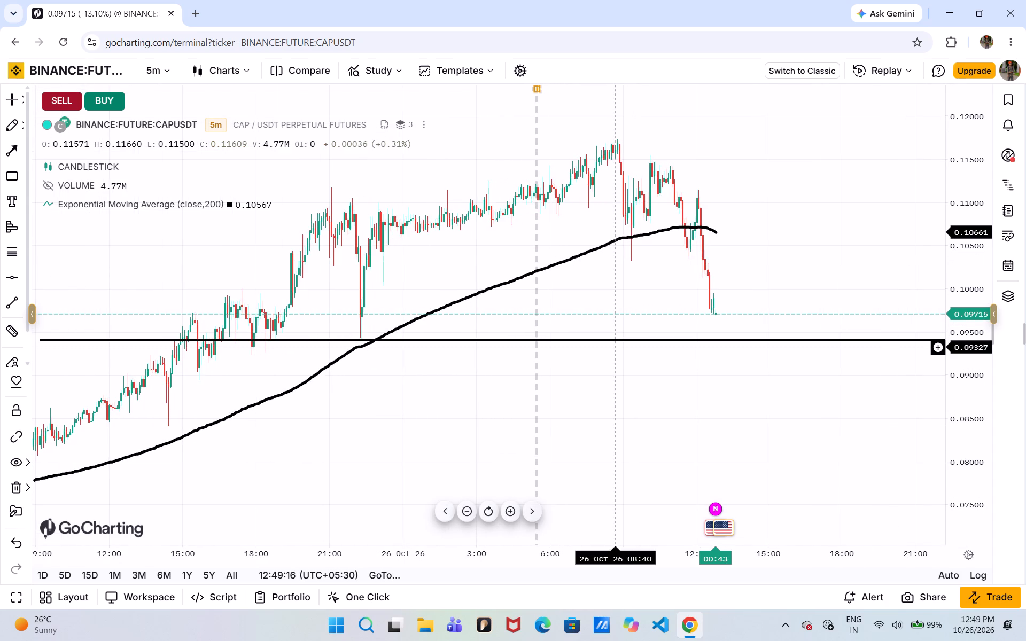
left_click_drag(616, 347, 831, 391)
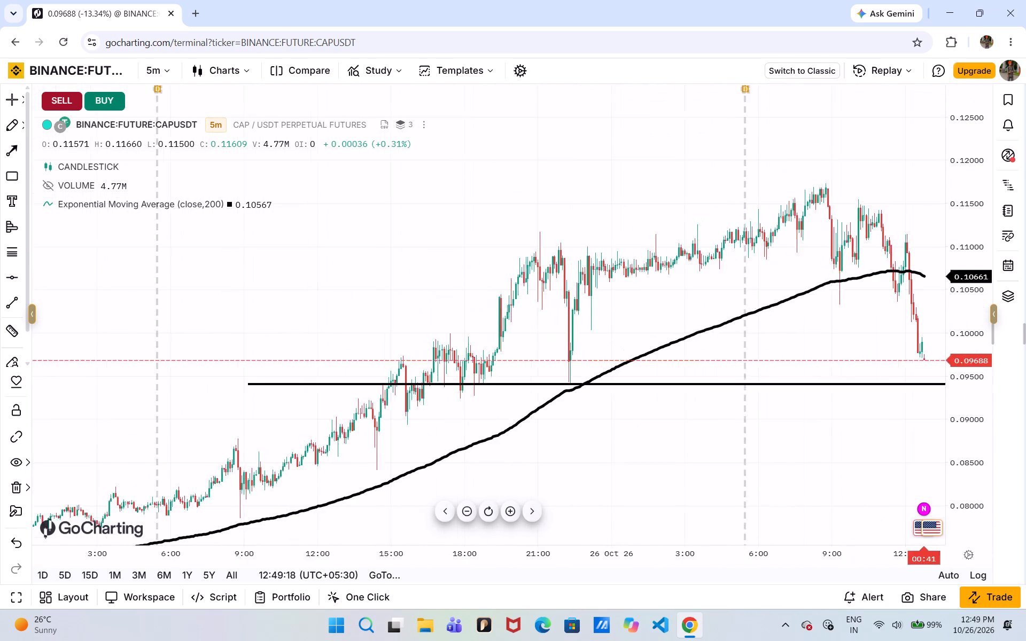
left_click_drag(831, 391, 873, 335)
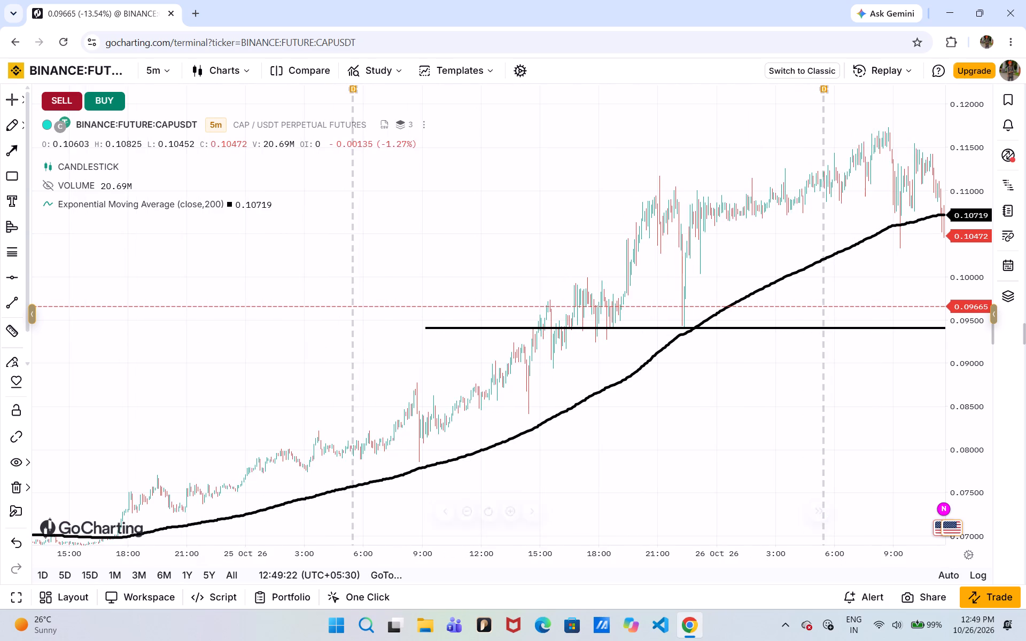
left_click_drag(978, 164, 978, 268)
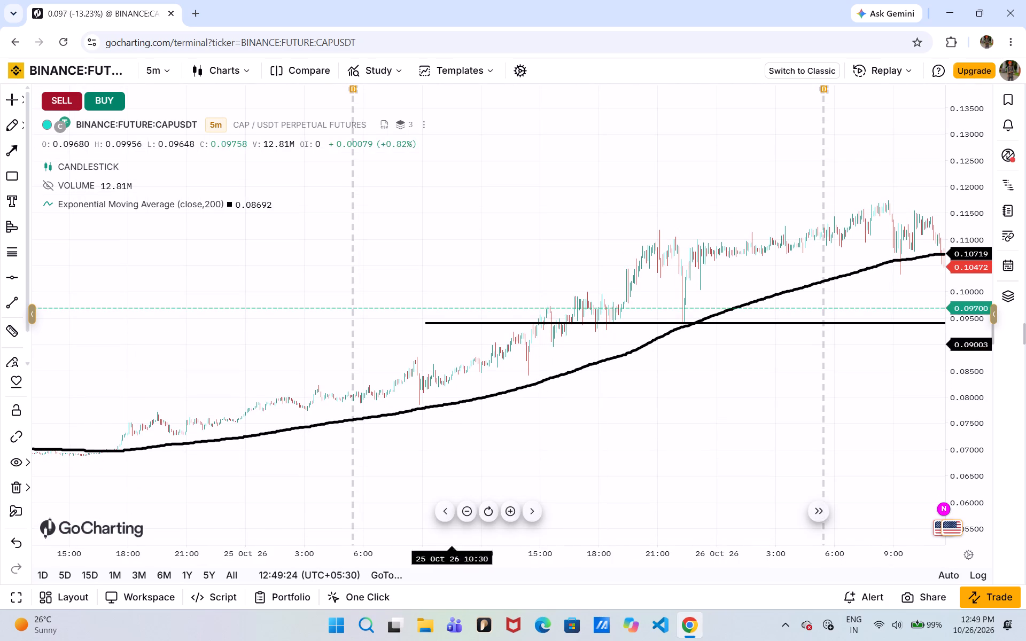
left_click(3, 323)
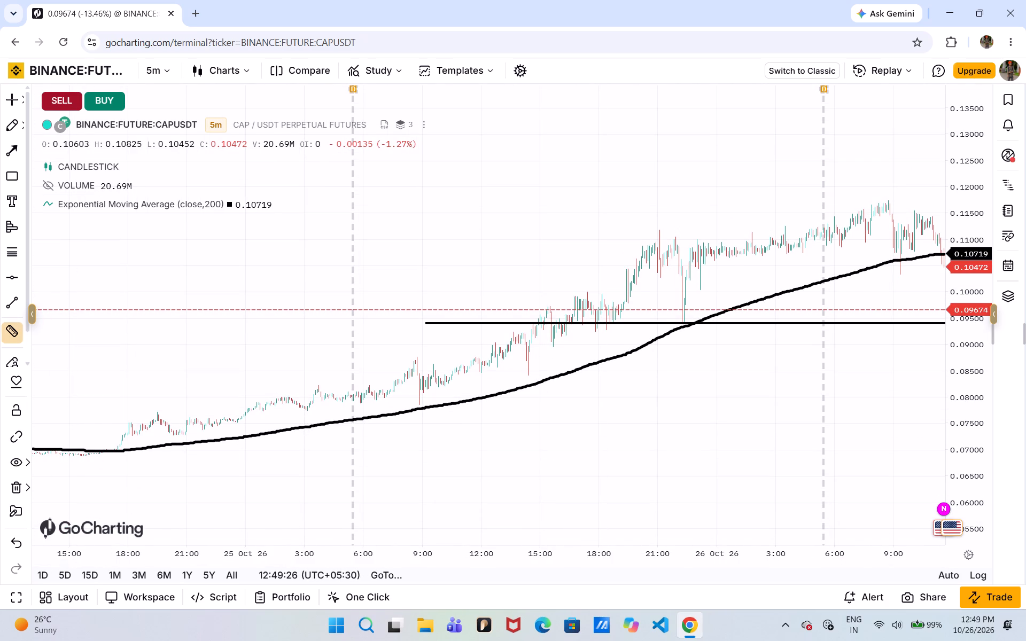
left_click(114, 448)
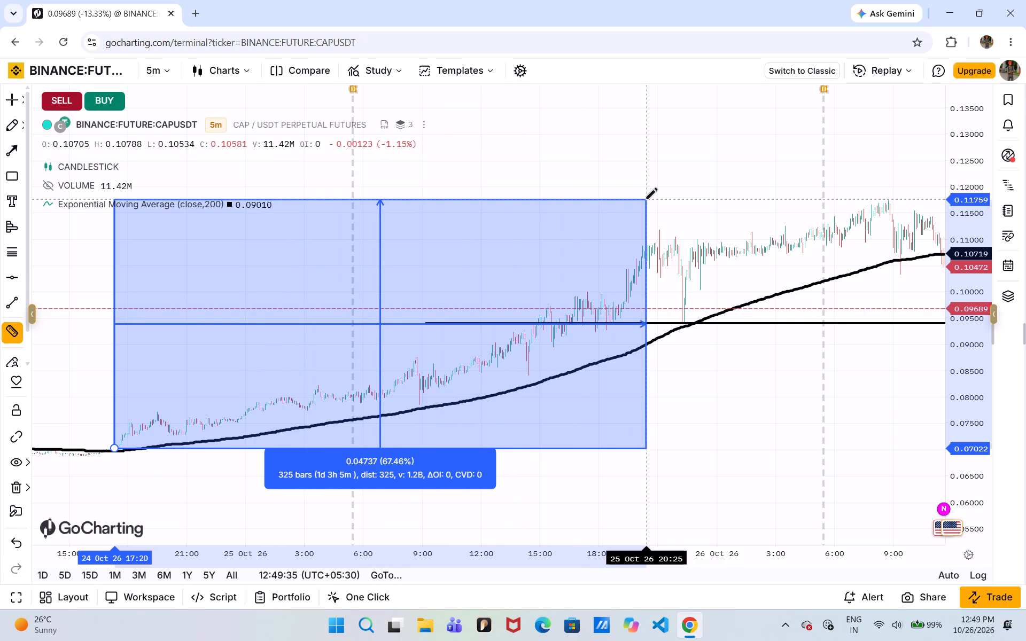
left_click(646, 199)
left_click(778, 418)
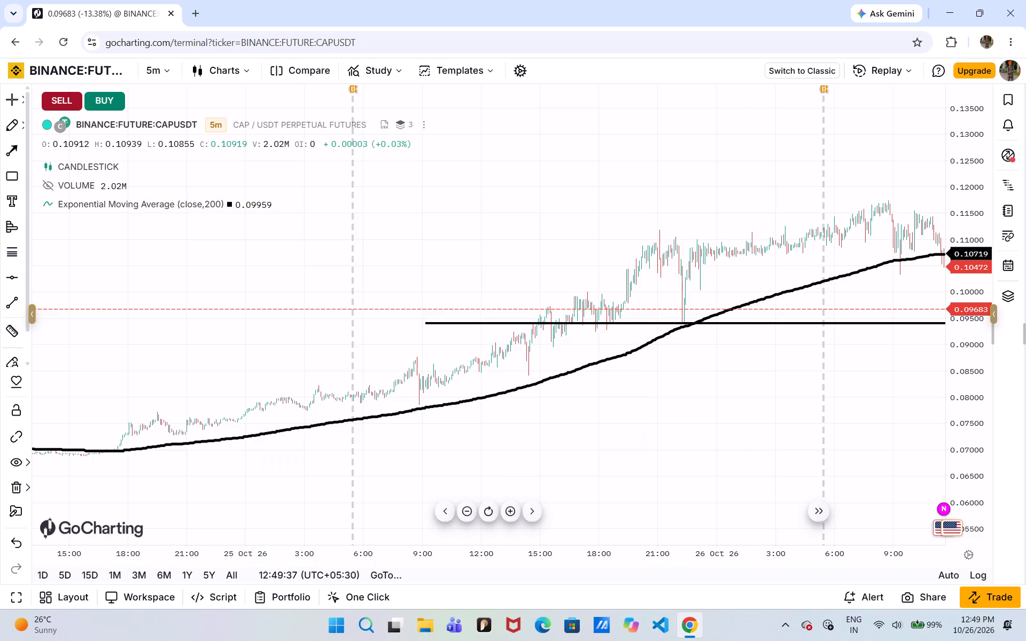
Examine the 25 and 26 October price action against the black horizontal ray and the 200-period EMA on a stretched price scale.
left_click_drag(778, 418, 639, 420)
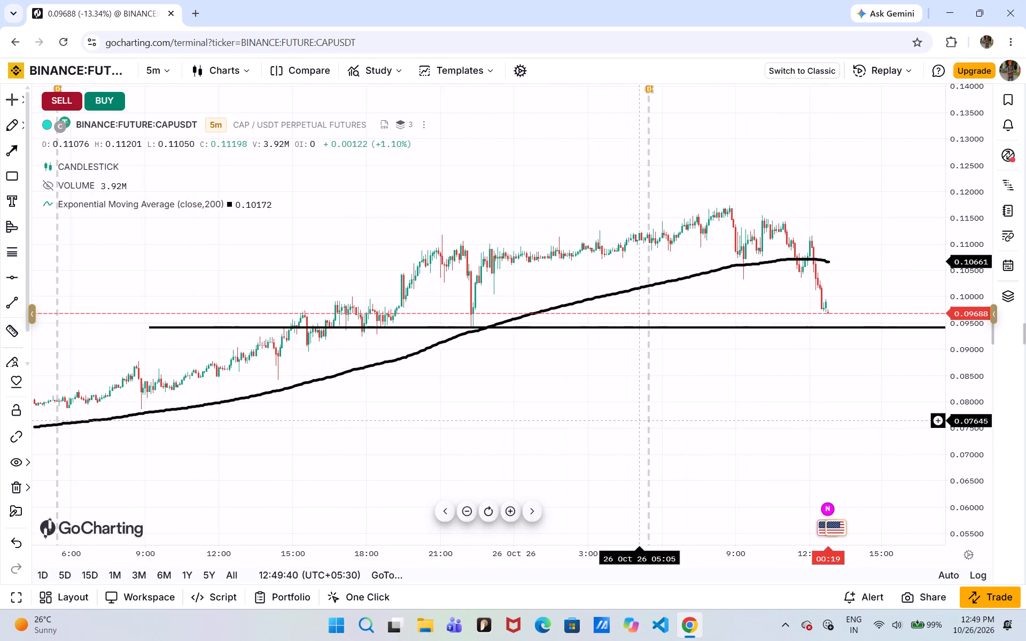
left_click_drag(953, 388, 951, 337)
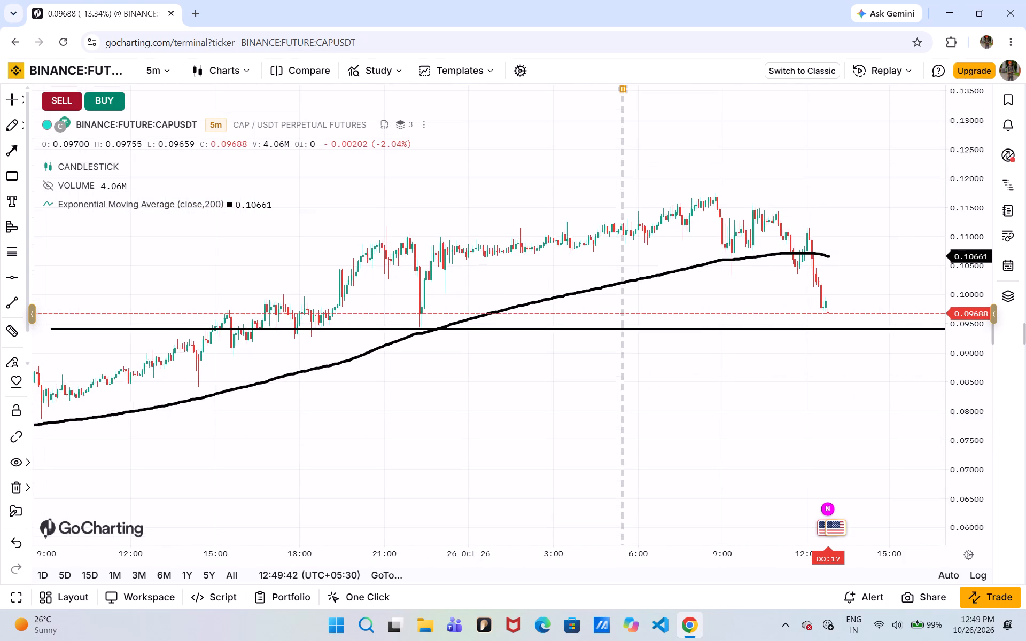
left_click_drag(951, 337, 943, 216)
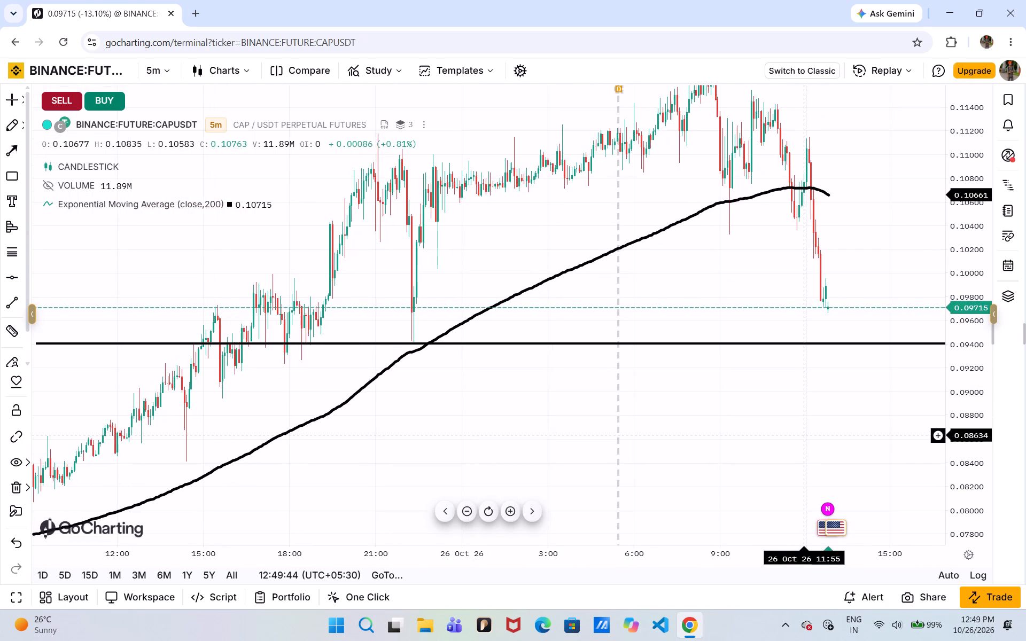
left_click_drag(598, 481, 749, 457)
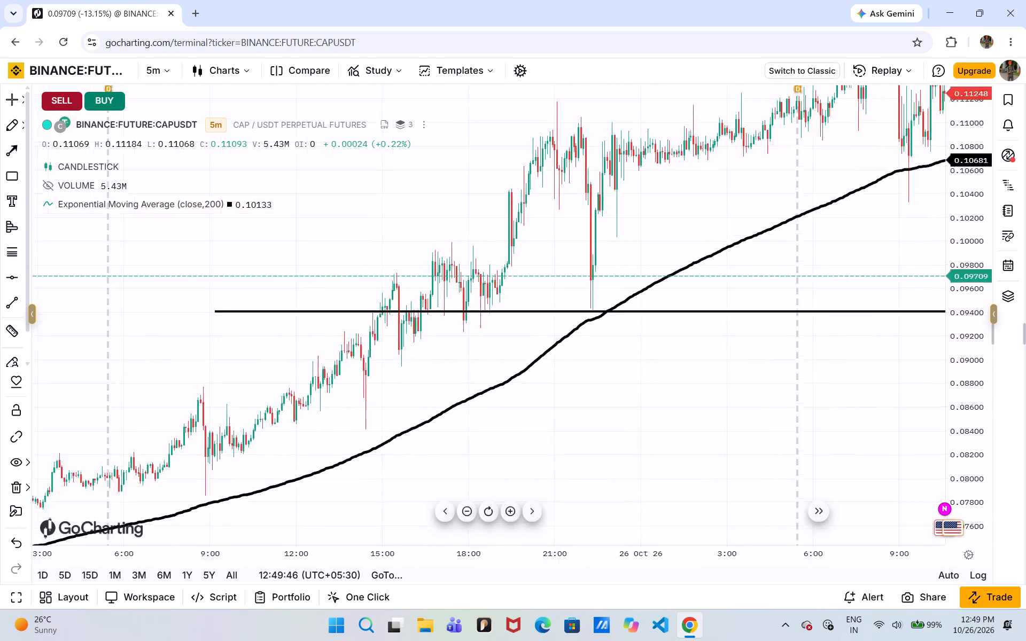
left_click_drag(749, 457, 545, 510)
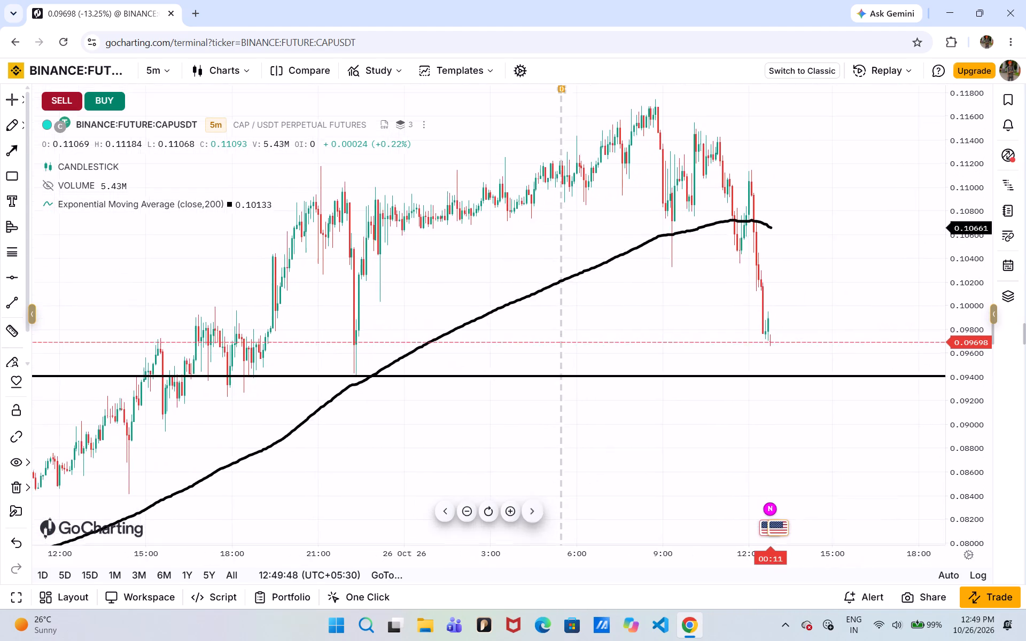
left_click_drag(545, 510, 587, 469)
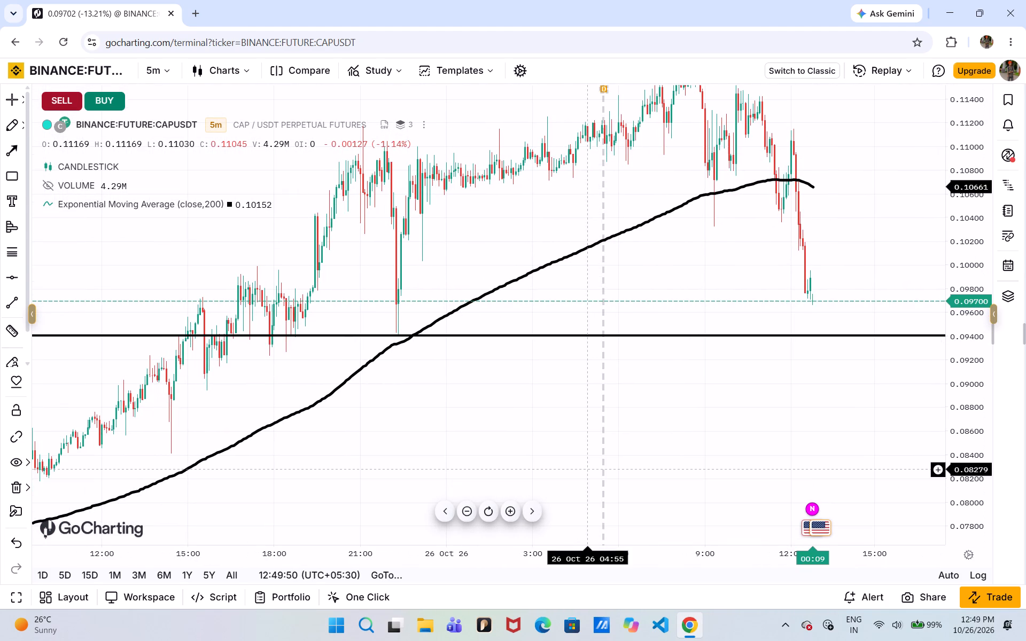
left_click(726, 368)
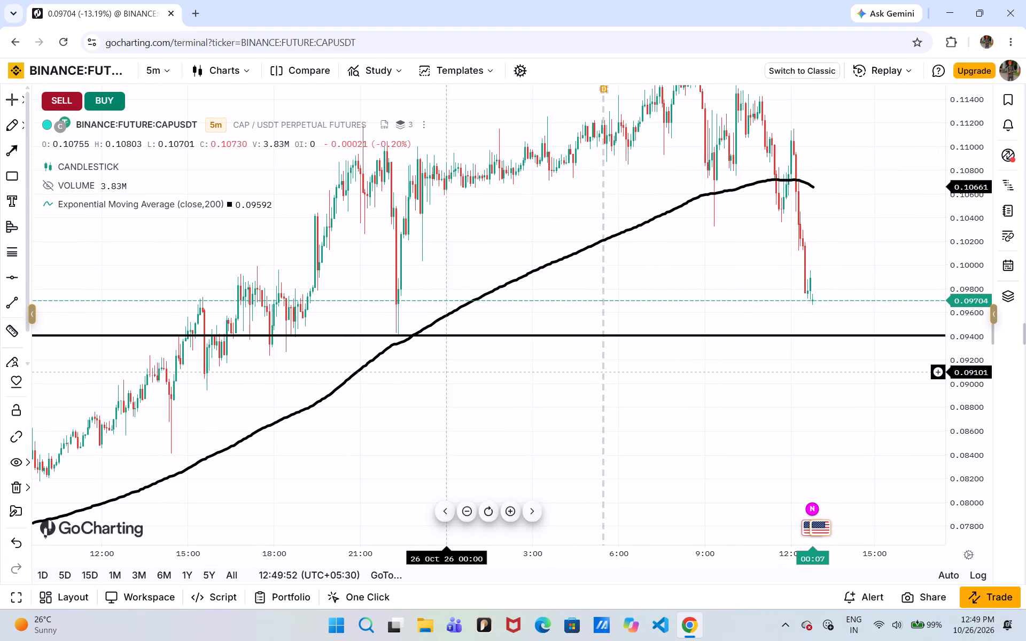
left_click(315, 67)
left_click(315, 67)
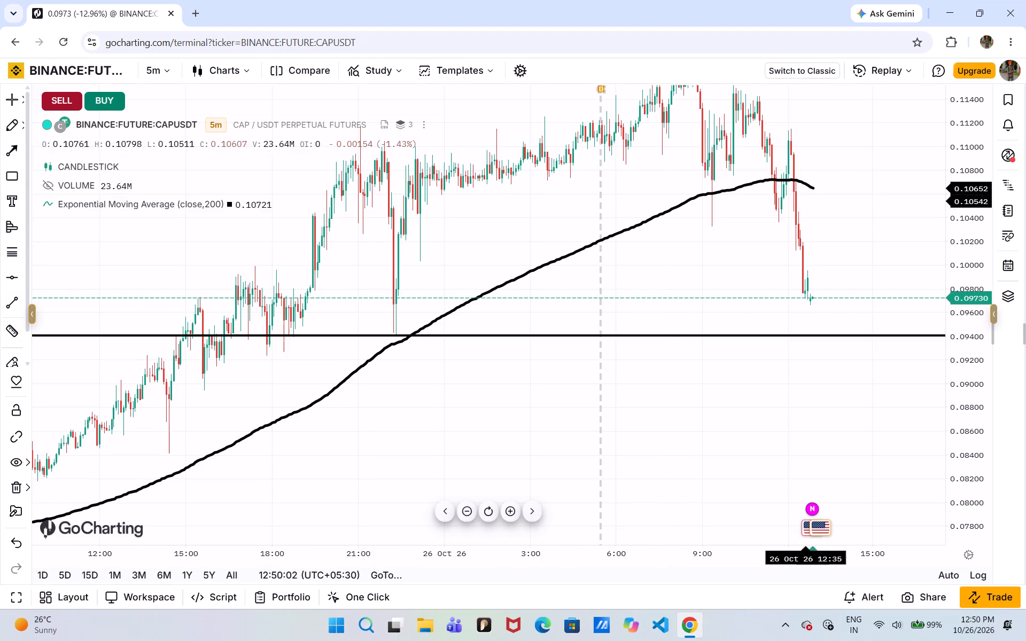
Start a Simple Bar Replay from the 25 October 10:25 candle.
left_click(904, 67)
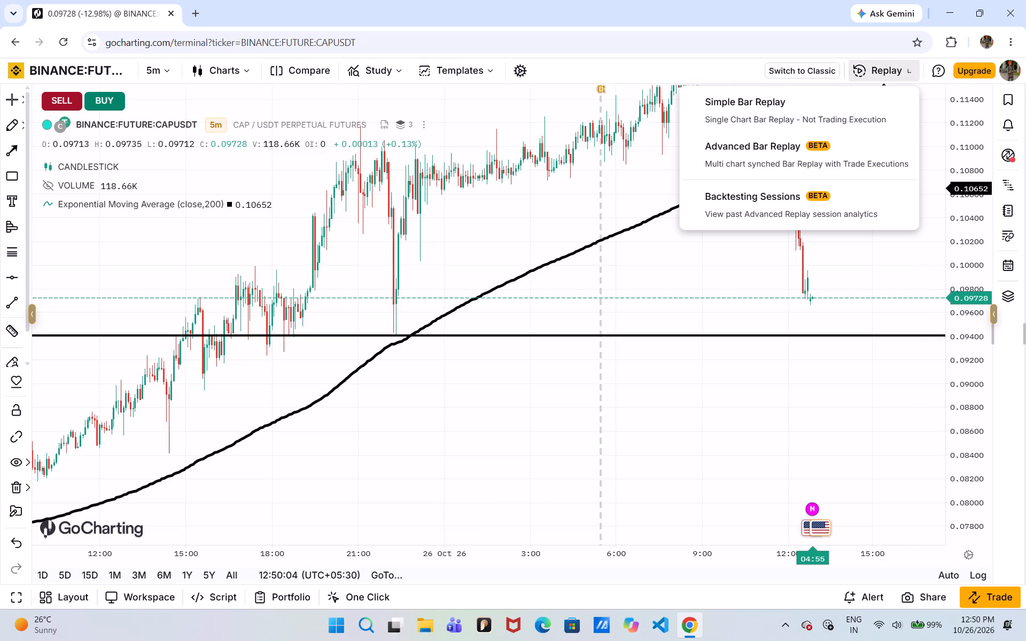
left_click(855, 100)
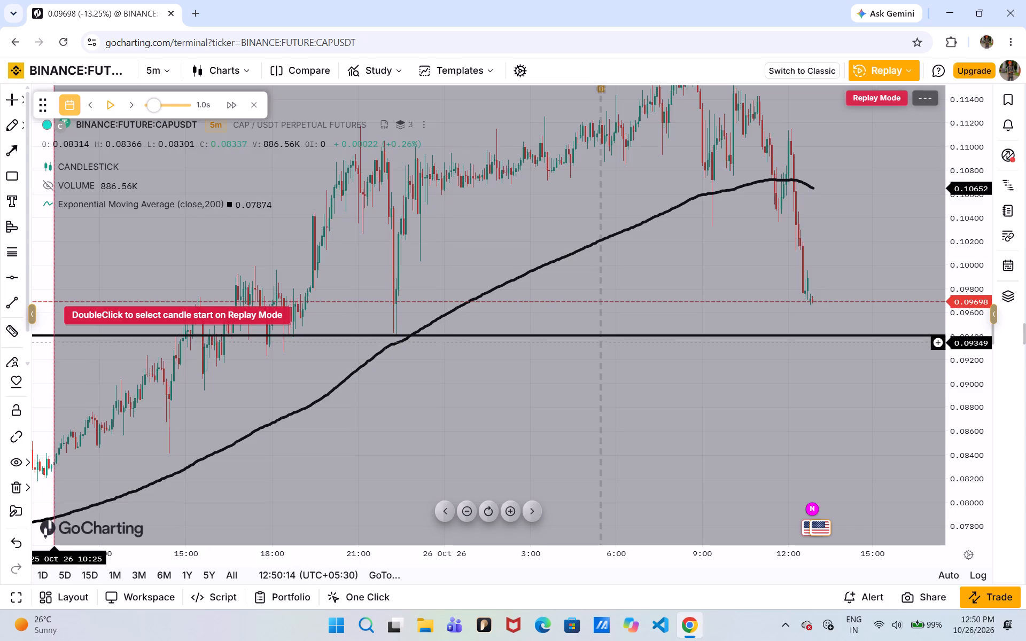
left_click(55, 342)
double_click(55, 342)
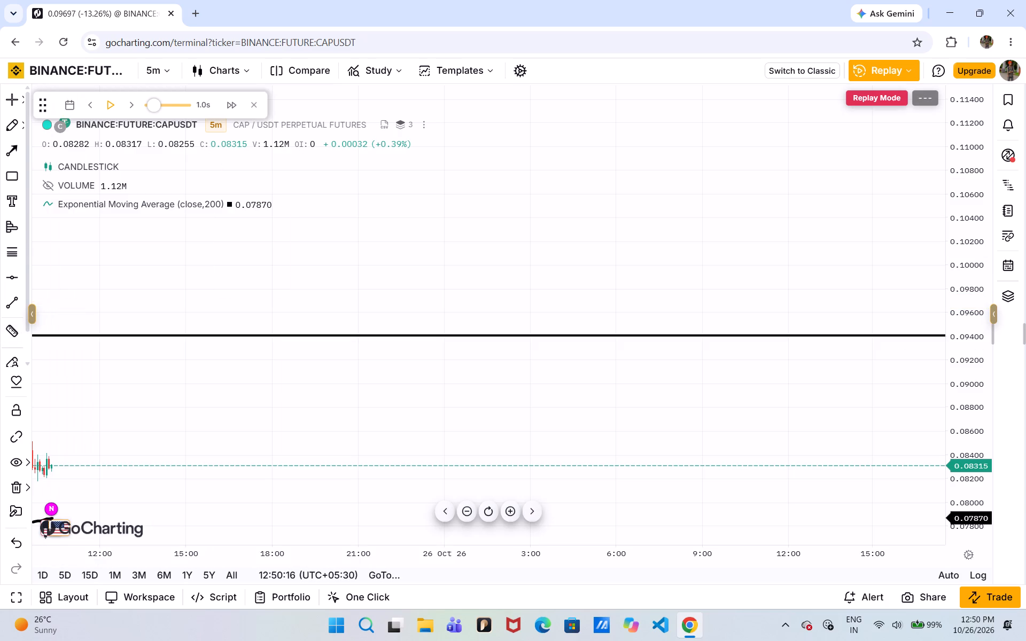
Bring the replayed candles into view, advance the replay to the end of data, and step back one bar.
left_click_drag(258, 345, 725, 228)
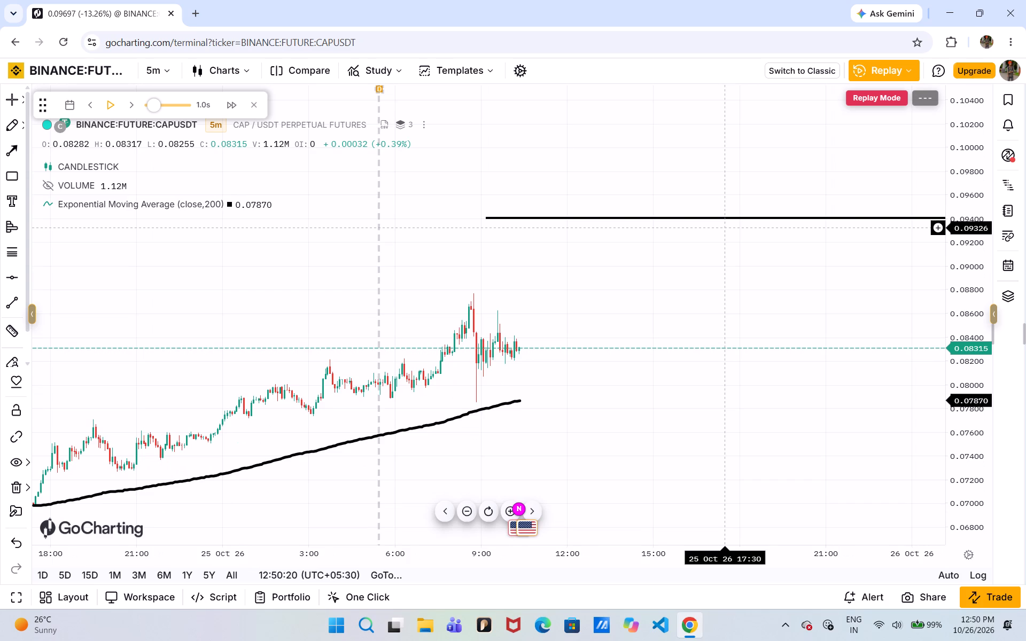
left_click(235, 106)
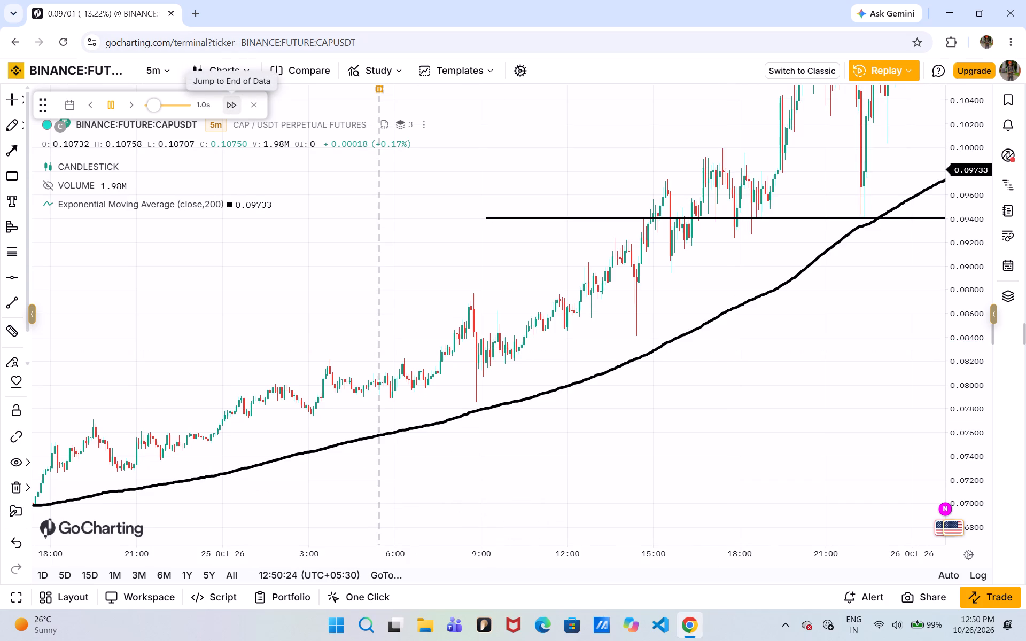
left_click(93, 106)
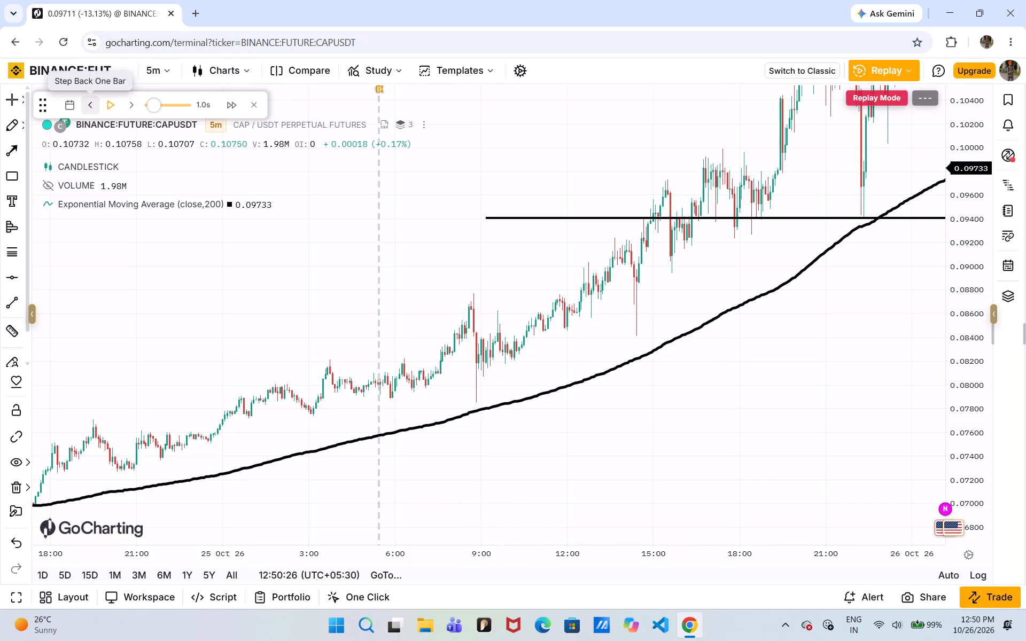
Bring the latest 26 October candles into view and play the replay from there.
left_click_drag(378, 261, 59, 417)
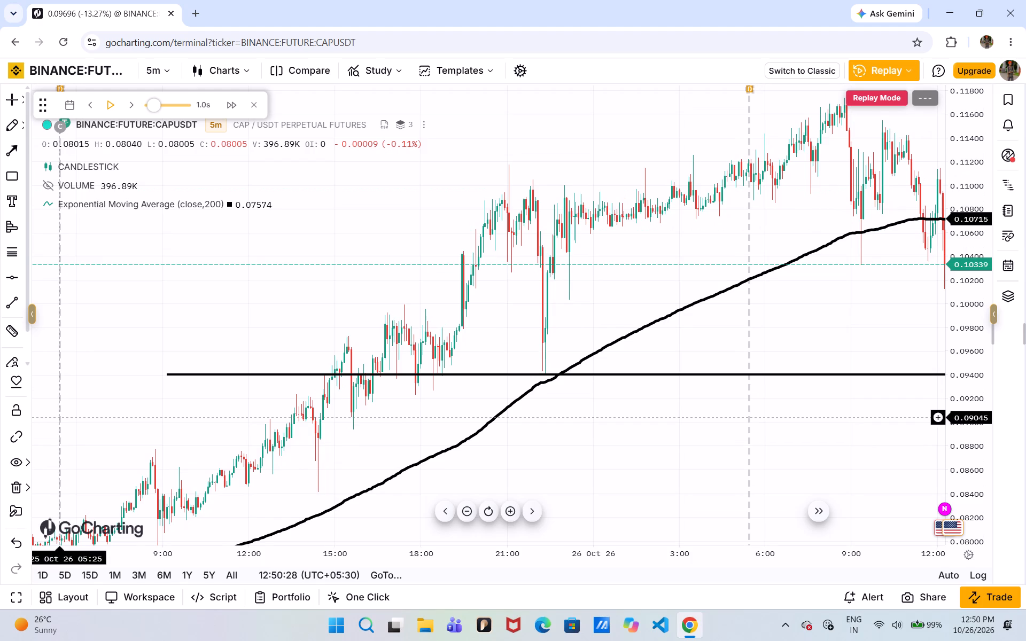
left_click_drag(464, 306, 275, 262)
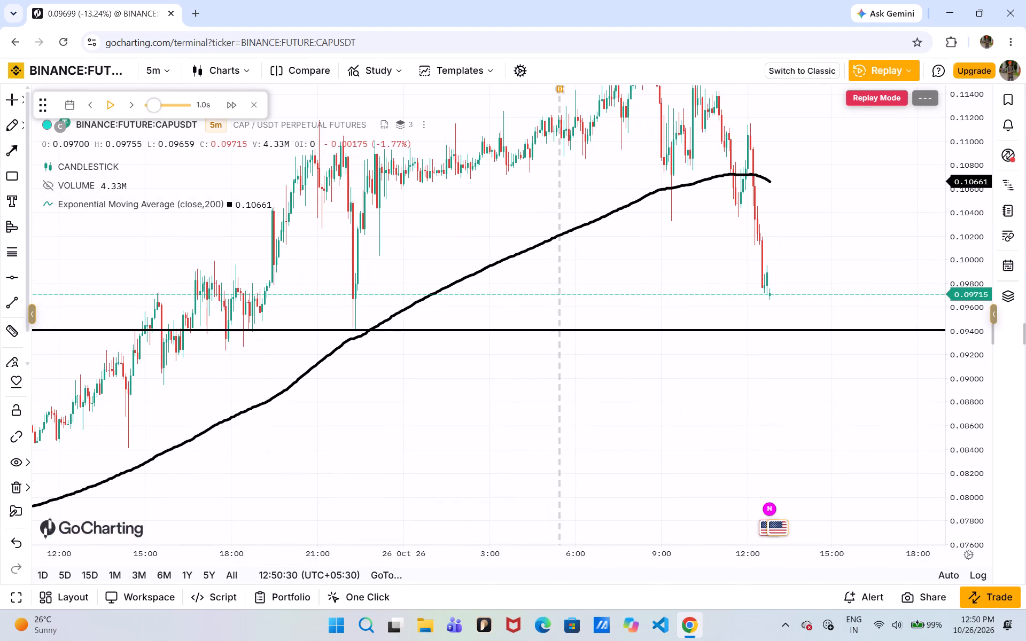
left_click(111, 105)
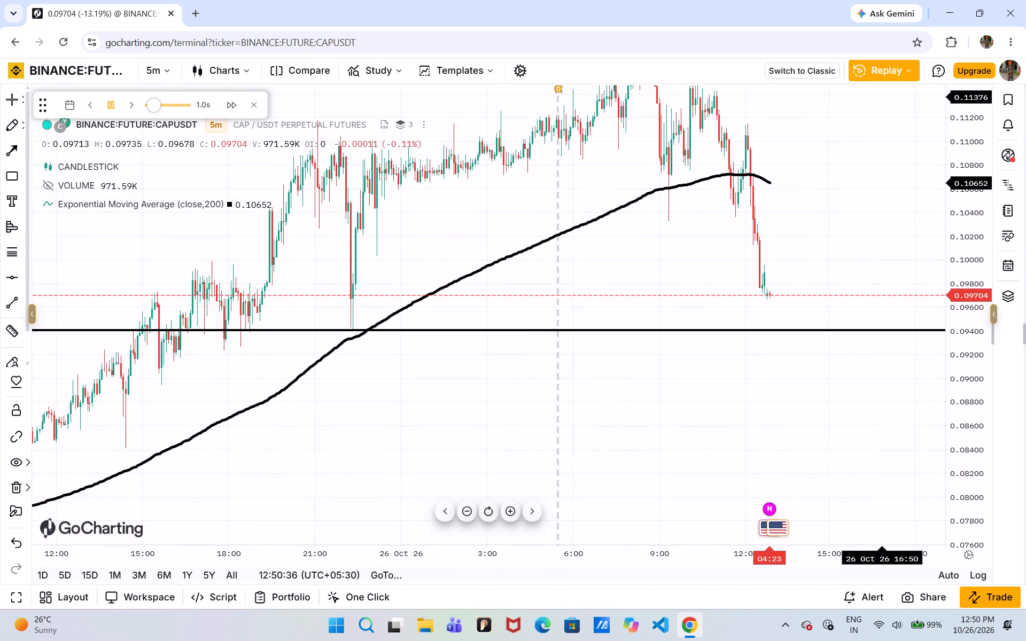
Restart the Simple Bar Replay from the 25 October 20:45 candle and play it.
left_click(900, 77)
left_click(857, 100)
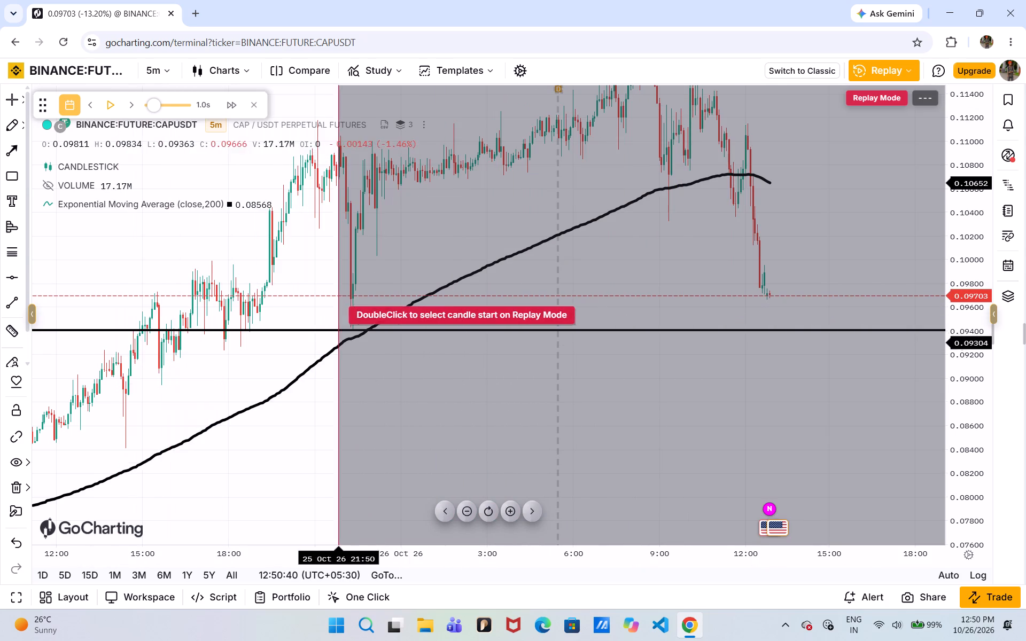
left_click(307, 352)
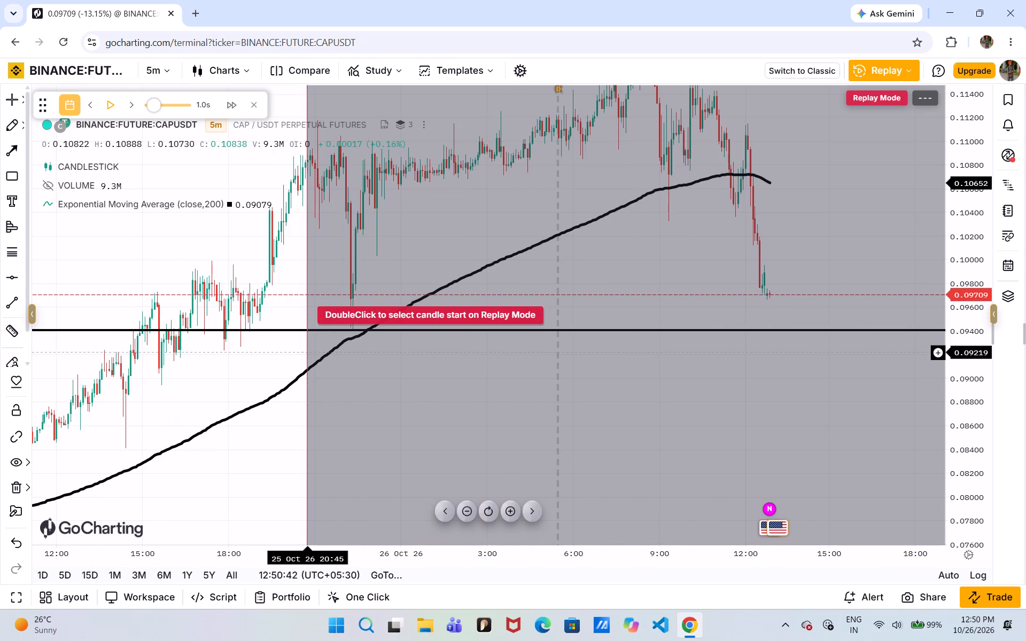
double_click(307, 352)
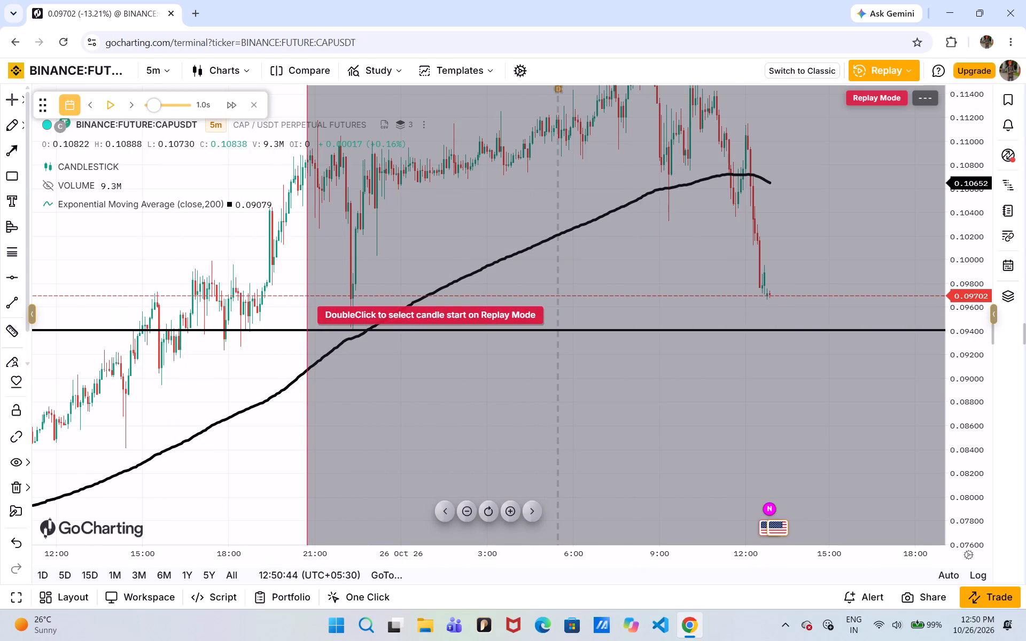
left_click_drag(422, 301, 631, 371)
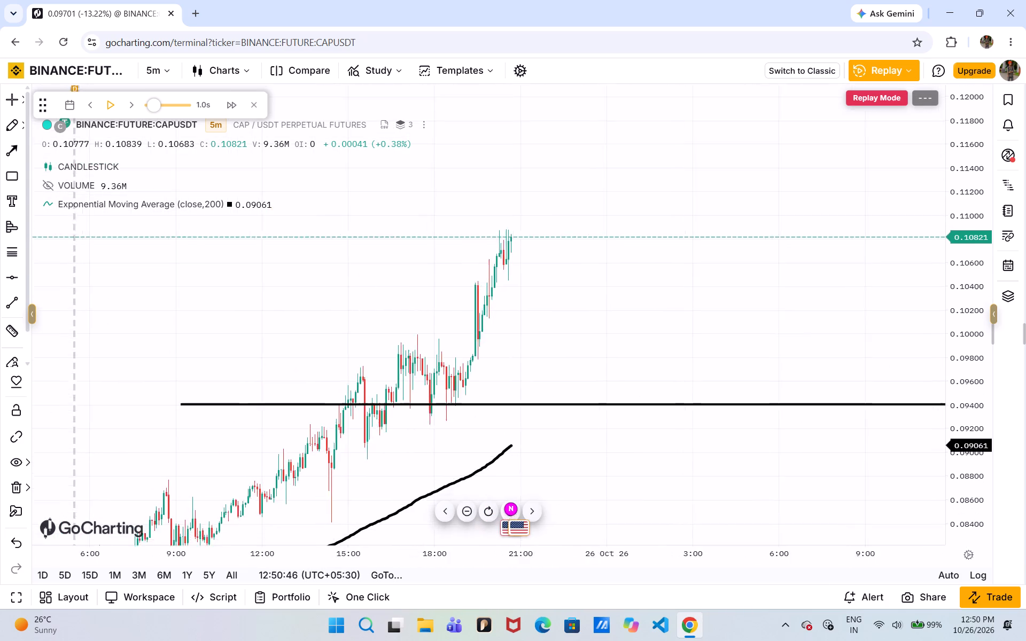
left_click_drag(631, 371, 643, 337)
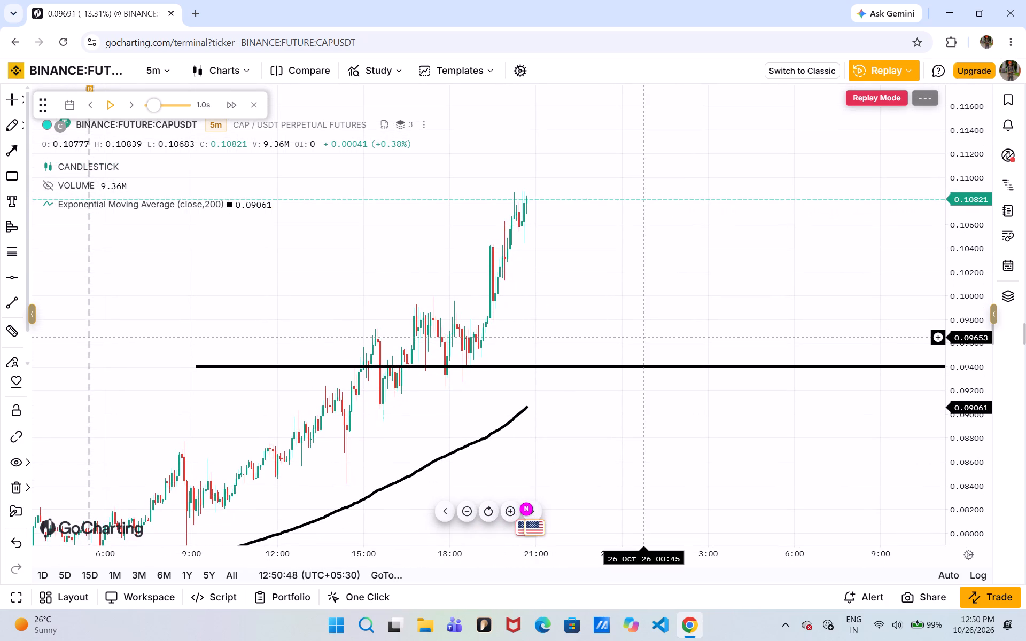
left_click(112, 104)
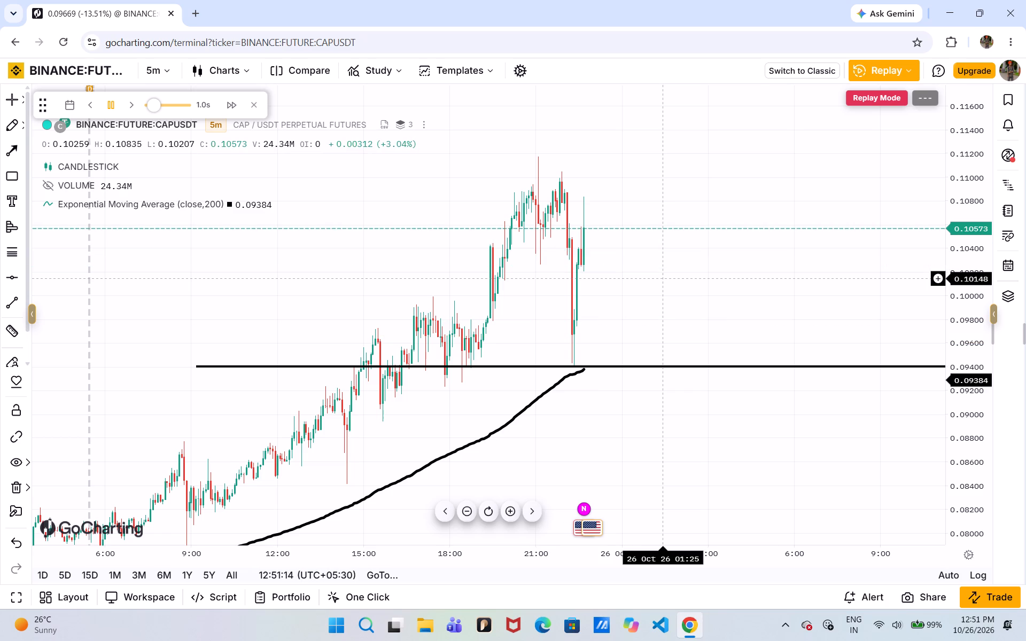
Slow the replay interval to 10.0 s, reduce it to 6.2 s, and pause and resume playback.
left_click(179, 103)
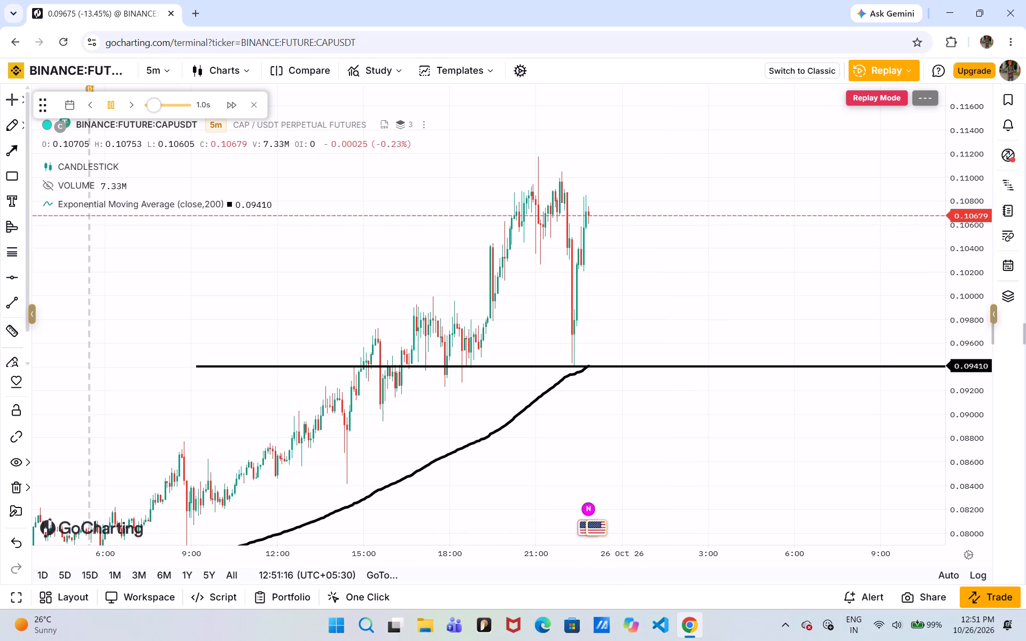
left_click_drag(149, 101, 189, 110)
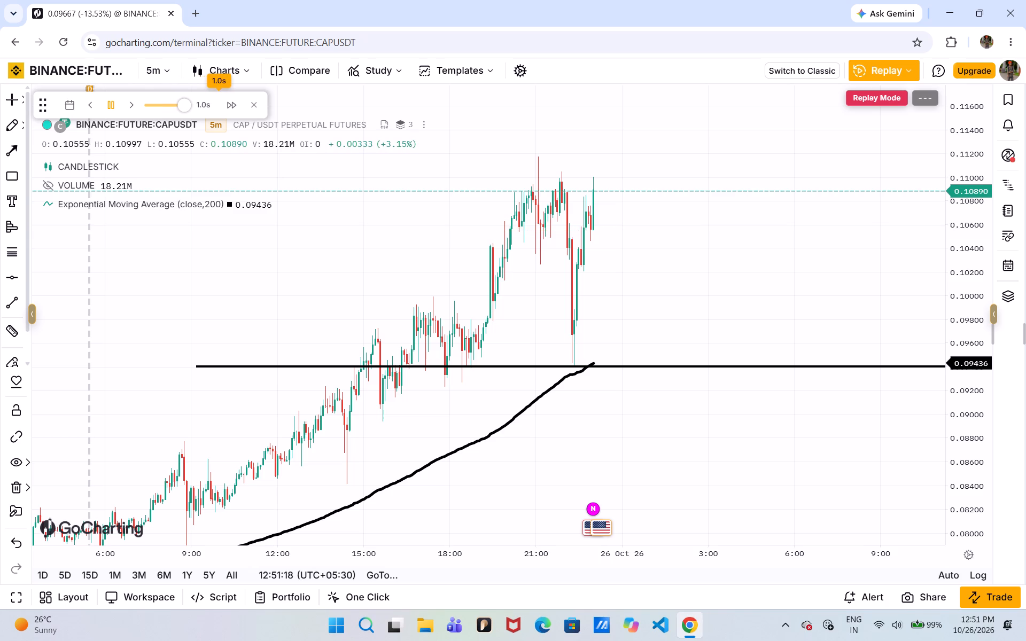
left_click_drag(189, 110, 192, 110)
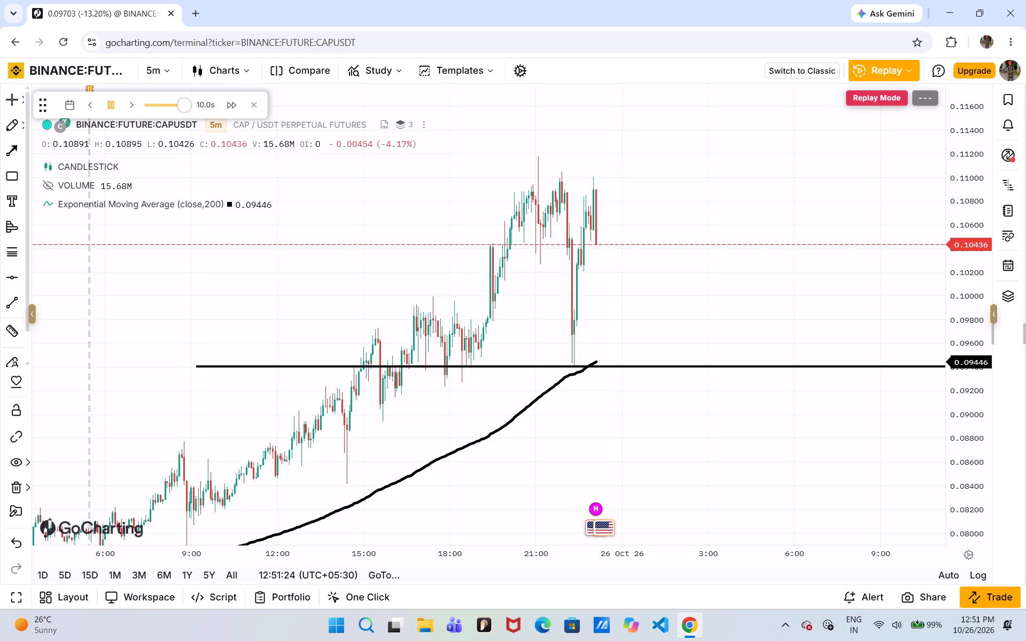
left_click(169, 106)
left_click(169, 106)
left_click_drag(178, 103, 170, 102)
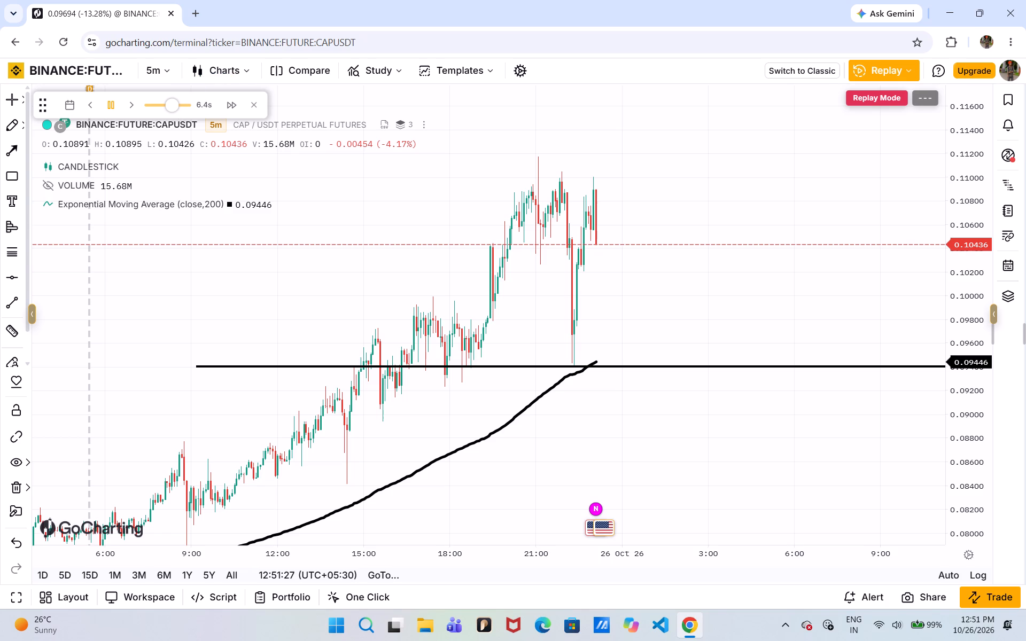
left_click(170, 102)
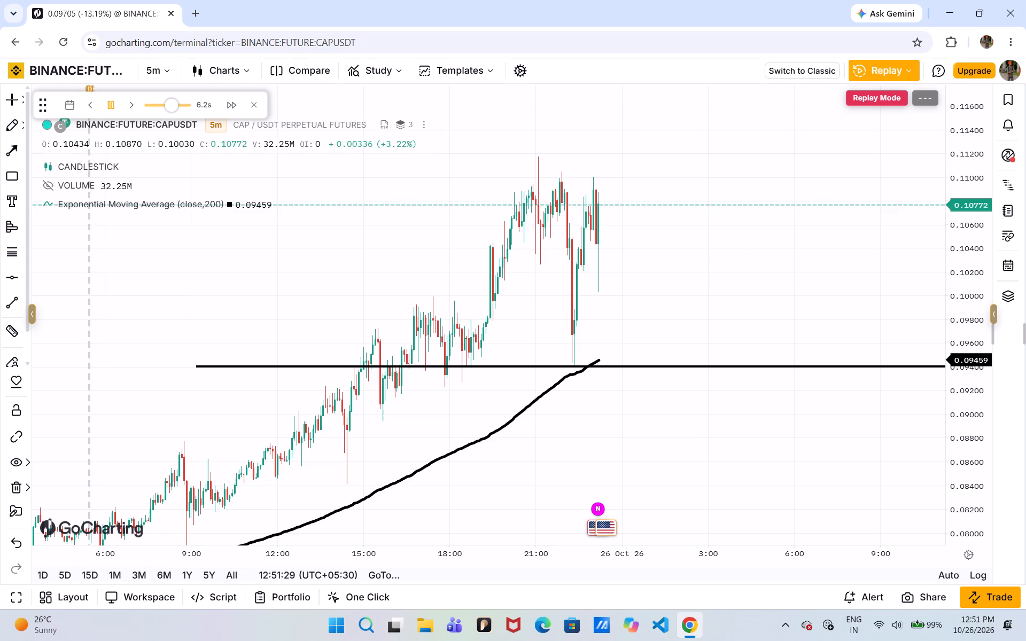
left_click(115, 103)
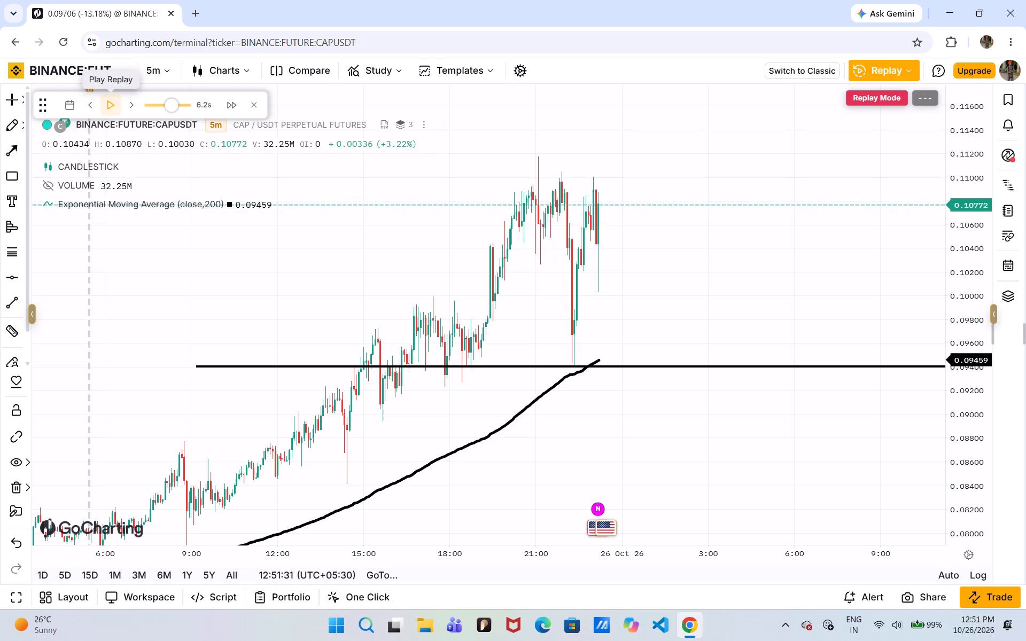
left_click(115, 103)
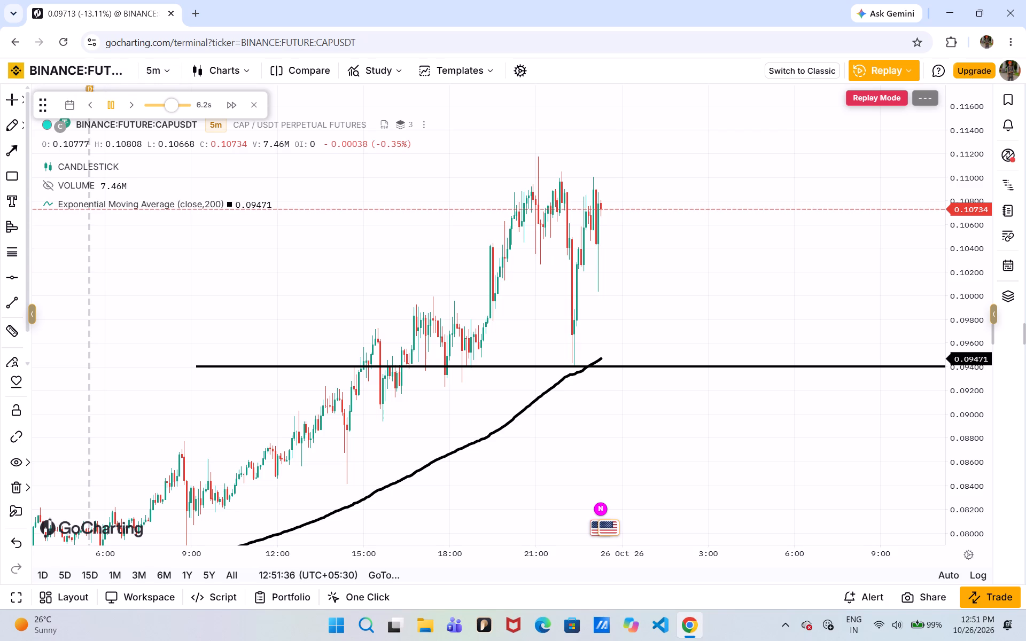
Set the replay interval to 1.3 s and restart playback.
left_click_drag(173, 103, 155, 103)
left_click(111, 104)
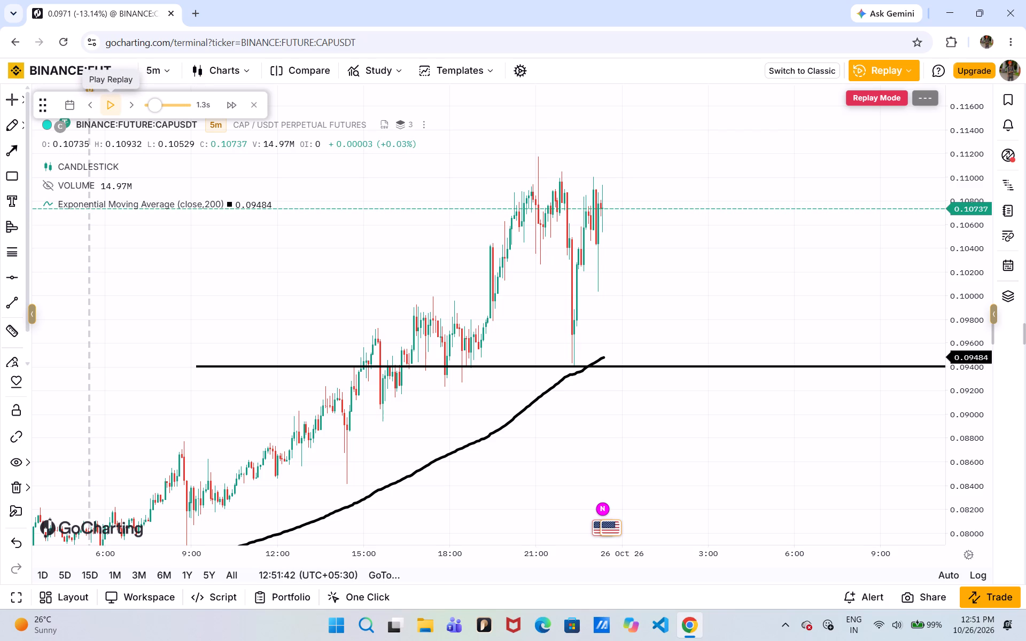
left_click(111, 104)
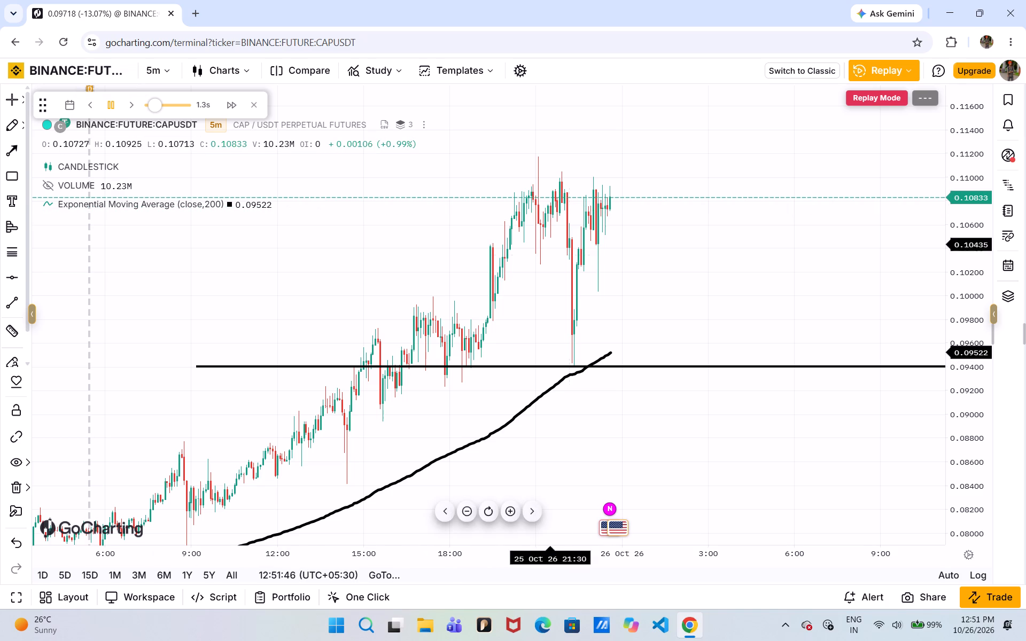
Fast-forward the replay to the end of data and examine the 26 October candles against the black ray.
left_click_drag(582, 261, 414, 255)
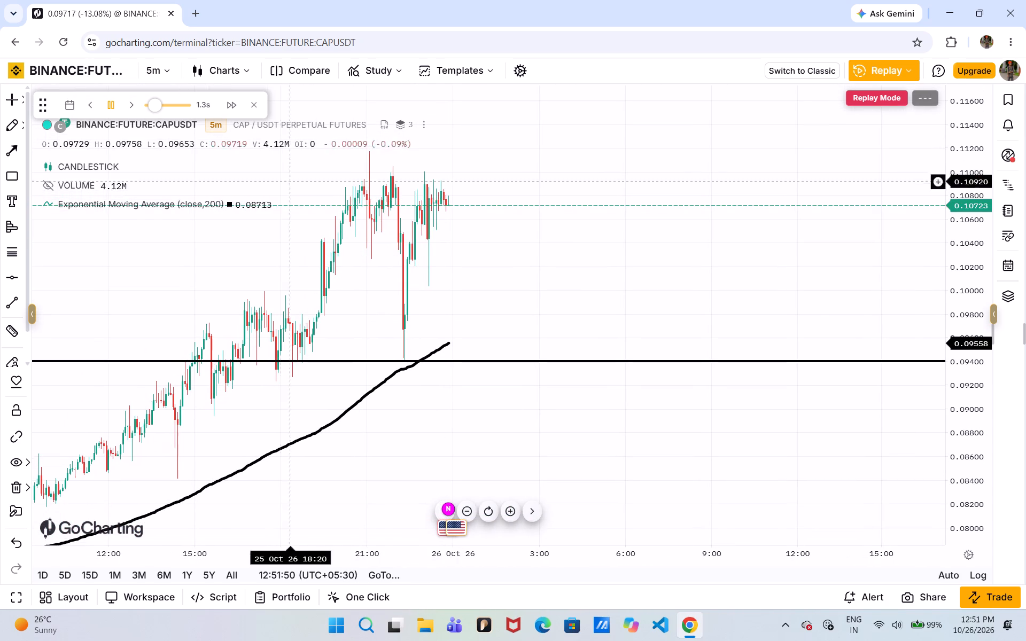
left_click(230, 98)
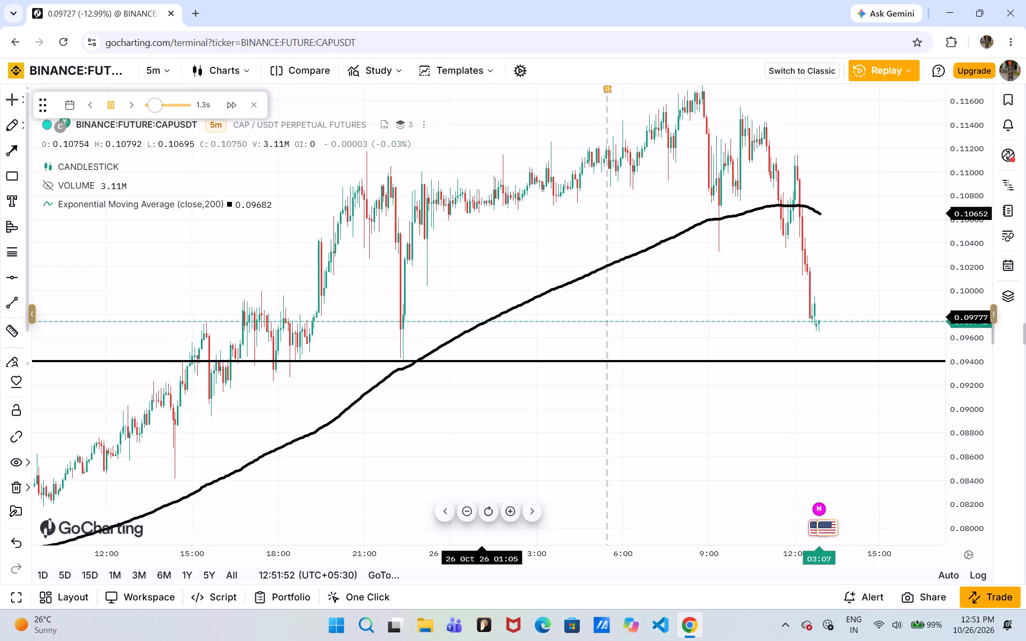
left_click_drag(486, 318, 405, 329)
left_click(589, 427)
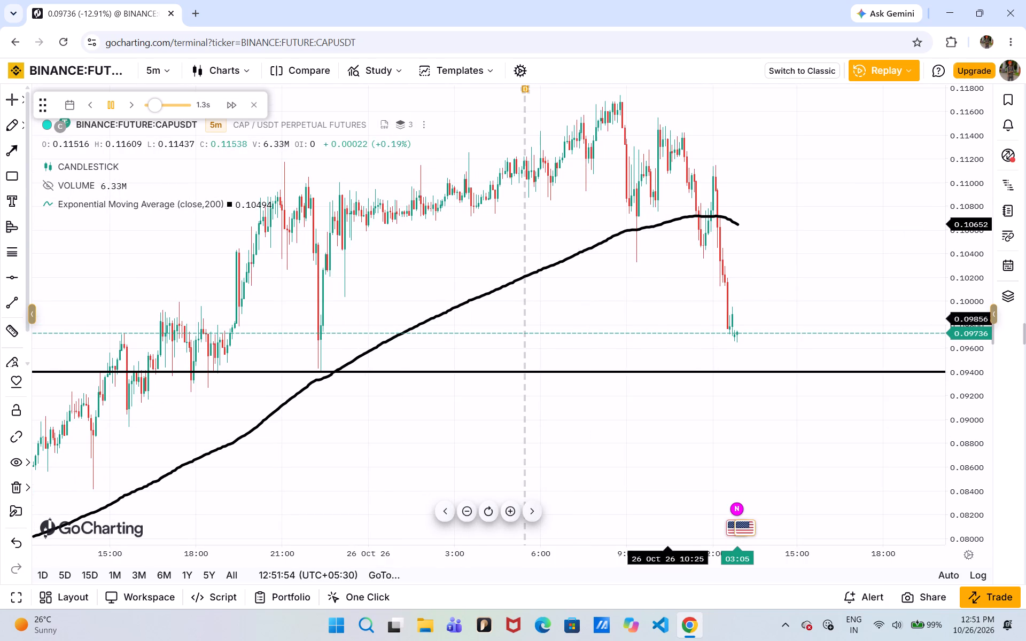
Switch to the classic terminal, dismiss the Terminal V2 notice, and examine the 25 and 26 October candles against the black ray and EMA.
left_click(816, 68)
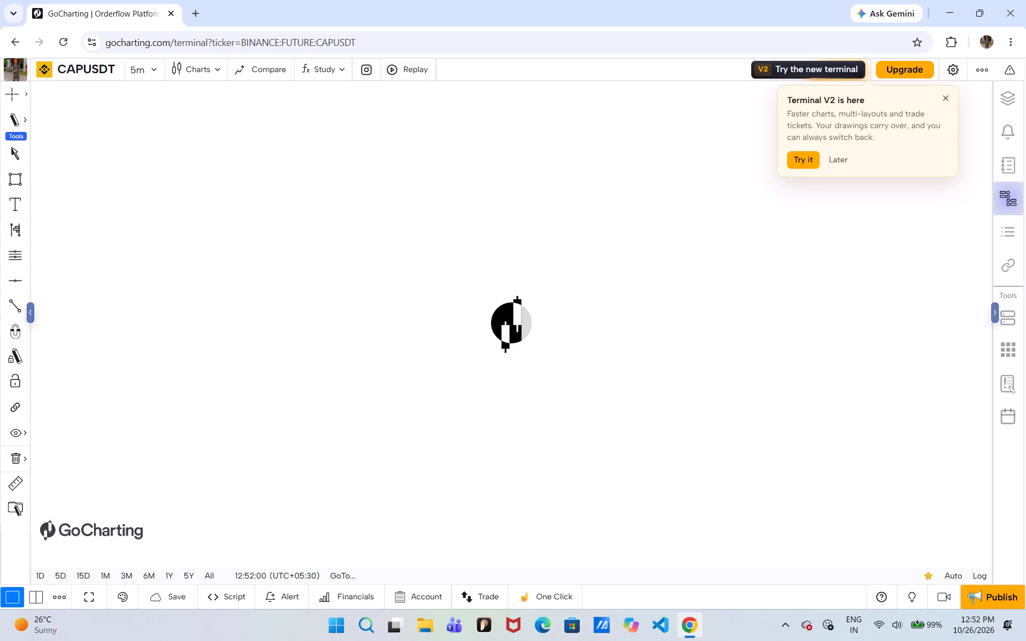
left_click(946, 99)
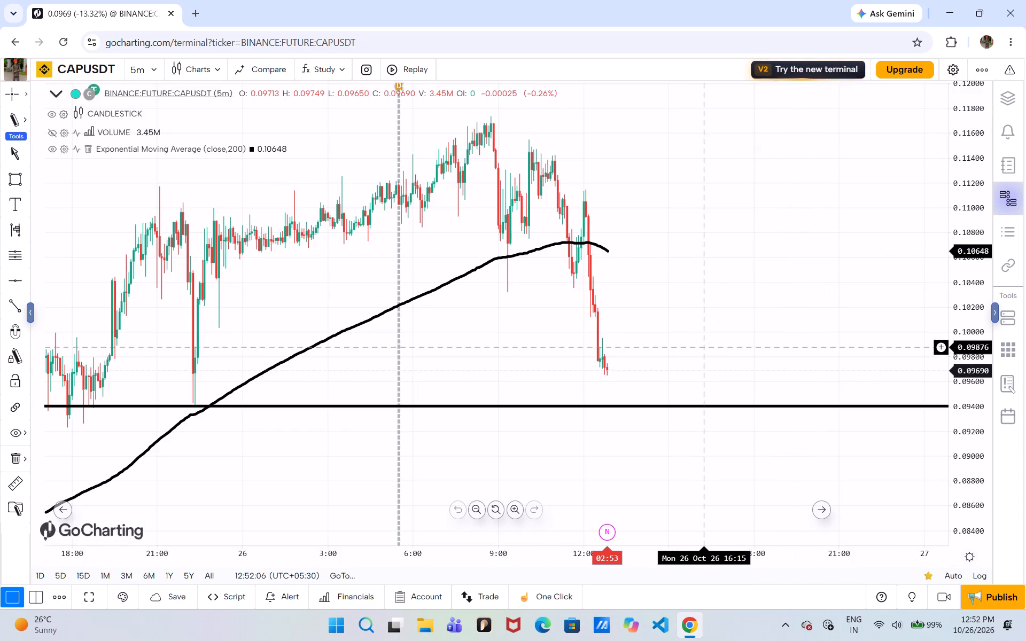
left_click_drag(704, 343, 792, 244)
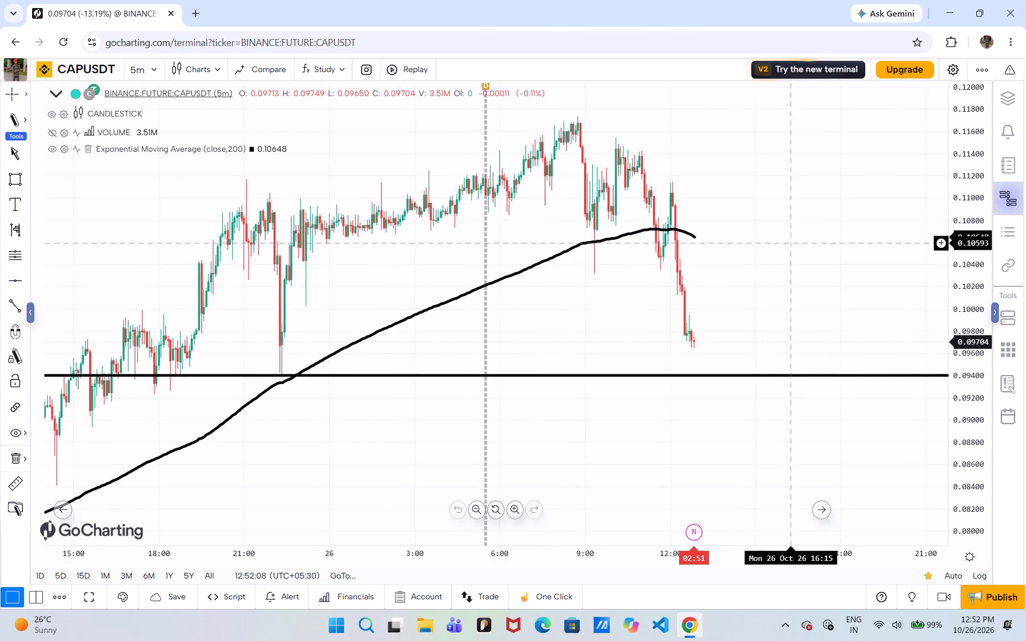
left_click_drag(792, 244, 805, 263)
left_click_drag(585, 361, 740, 388)
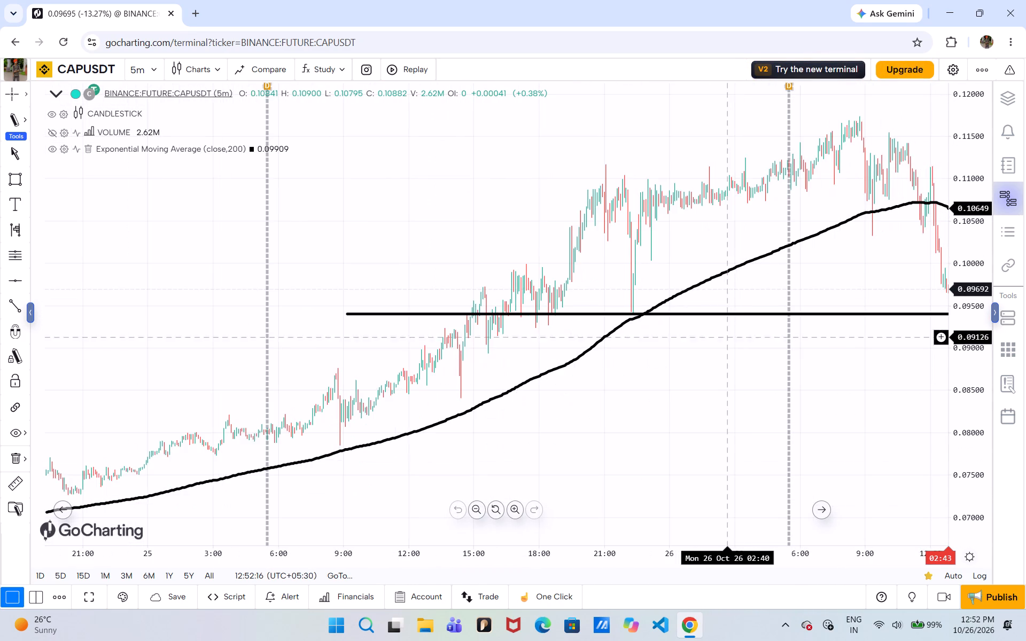
left_click_drag(726, 331, 534, 387)
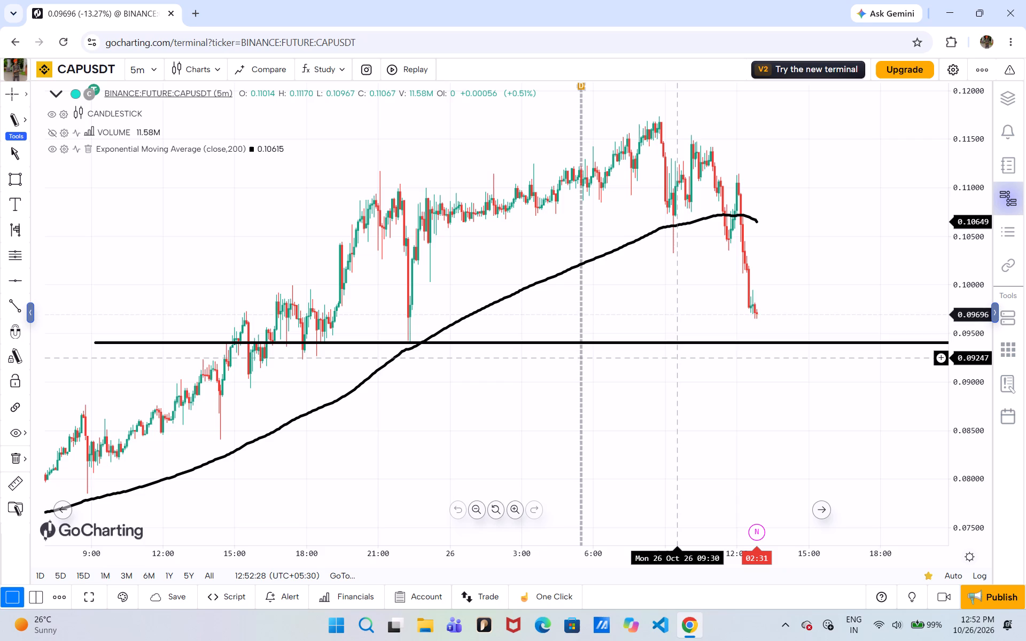
Switch back to the new V2 terminal.
left_click(817, 70)
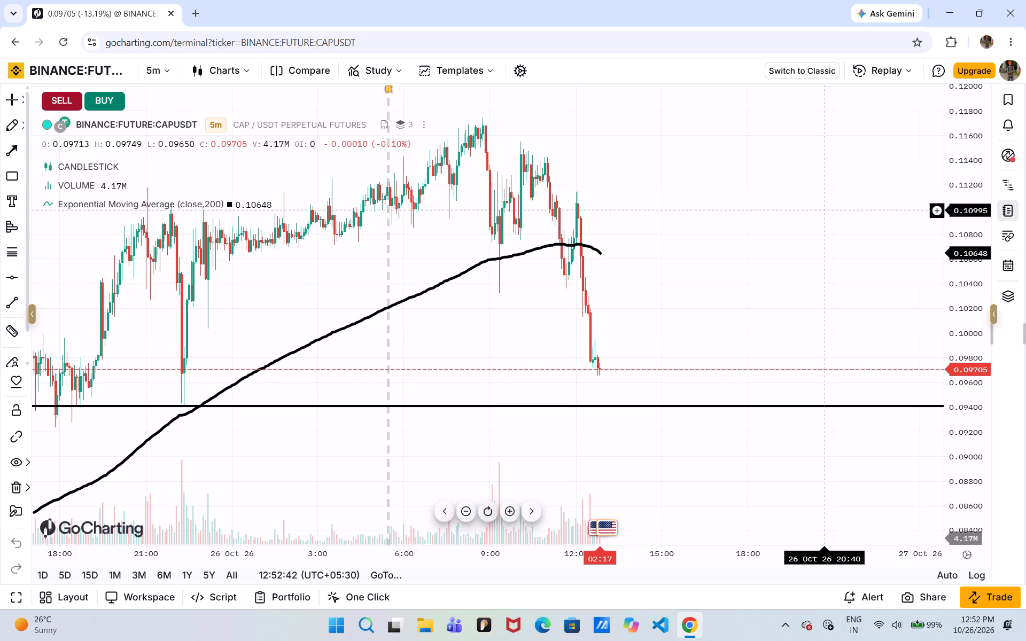
Measure the price rise from 24 Oct 17:15 near 0.06990 to 25 Oct 22:15 near 0.11183, and clear the measurement.
left_click_drag(496, 347, 514, 347)
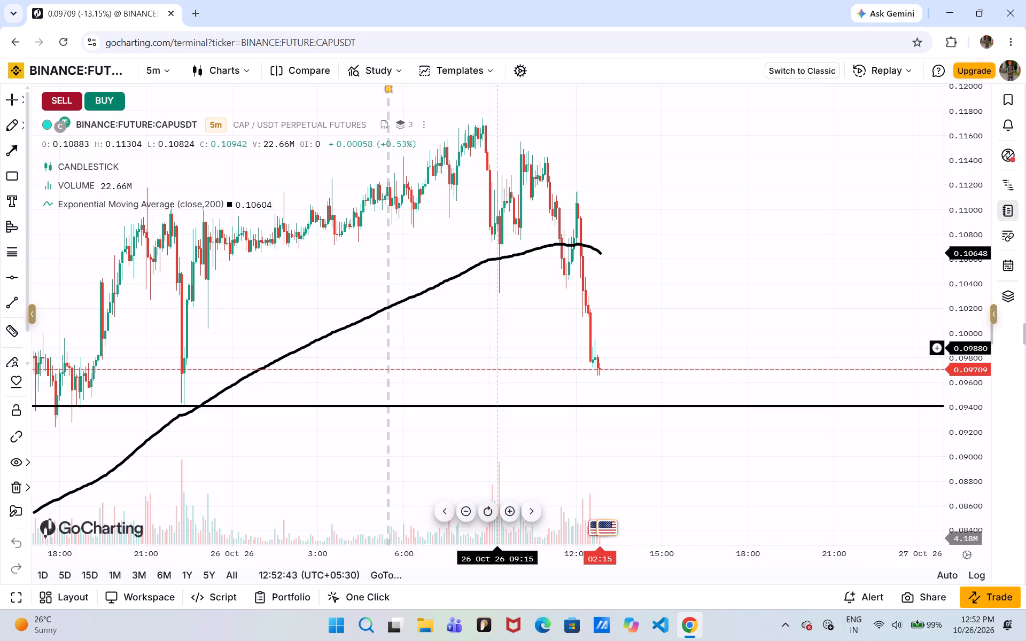
left_click_drag(514, 347, 925, 278)
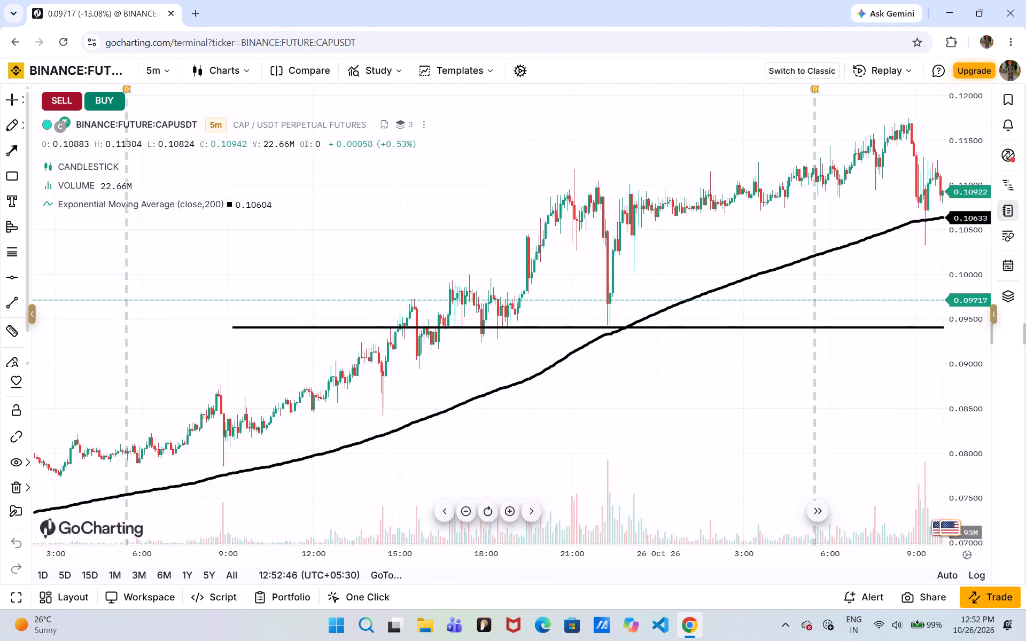
left_click_drag(925, 278, 956, 264)
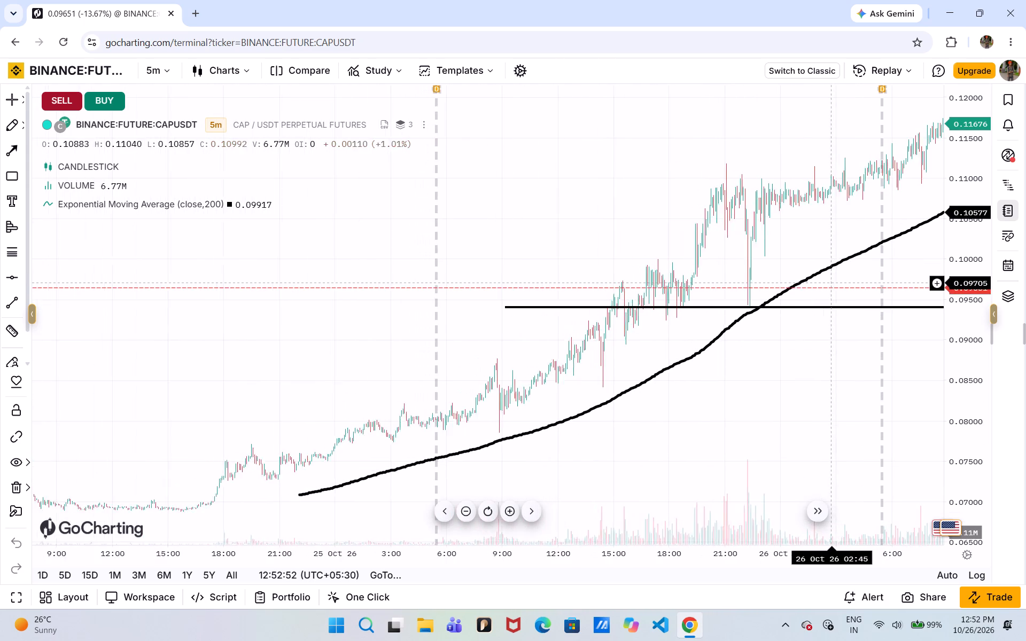
left_click_drag(455, 323, 565, 334)
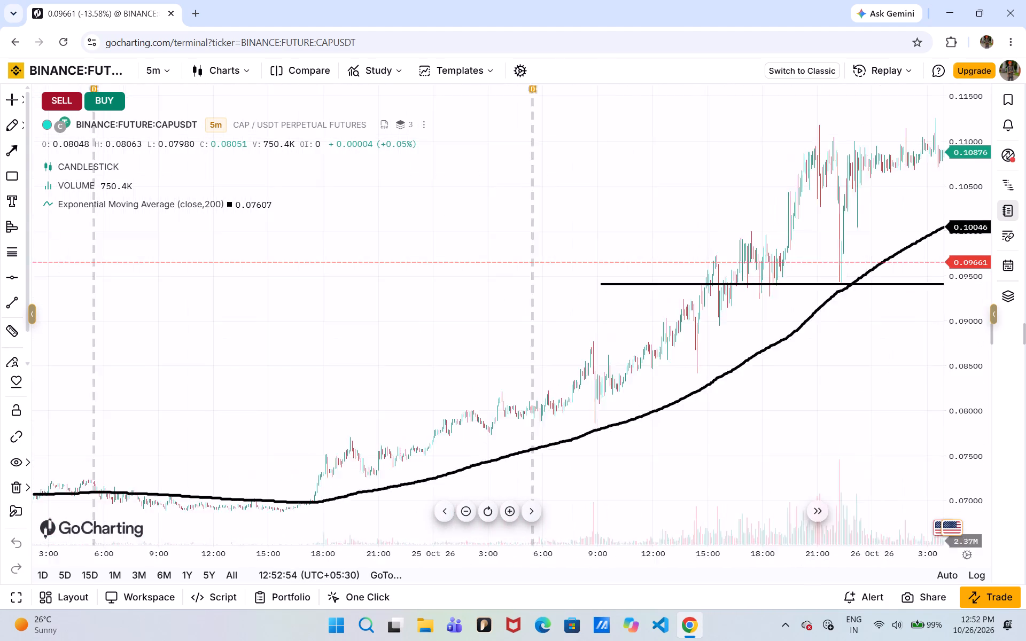
left_click_drag(565, 334, 340, 396)
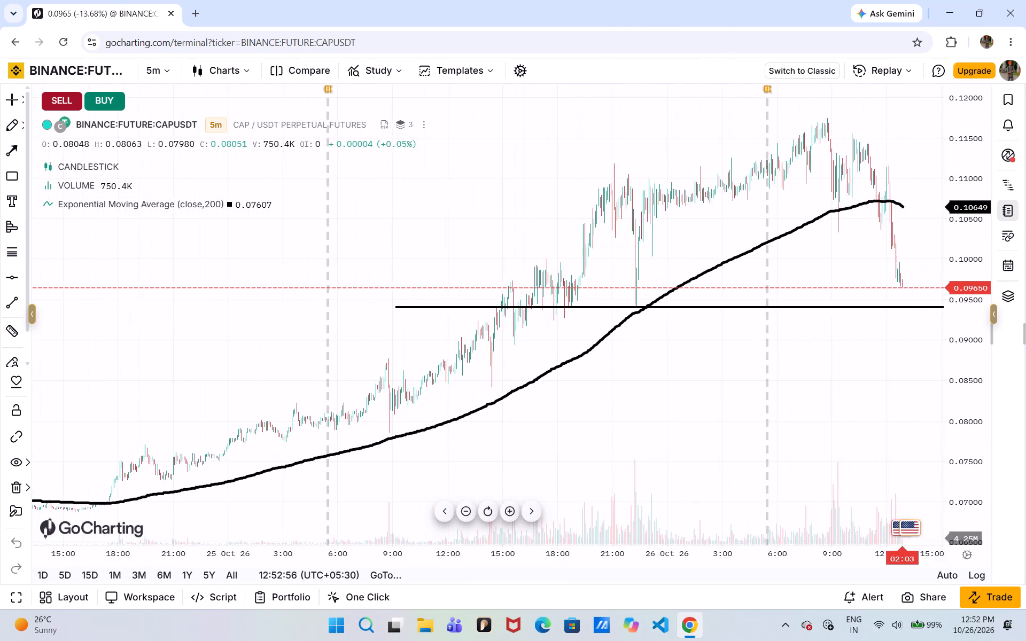
left_click_drag(340, 396, 440, 394)
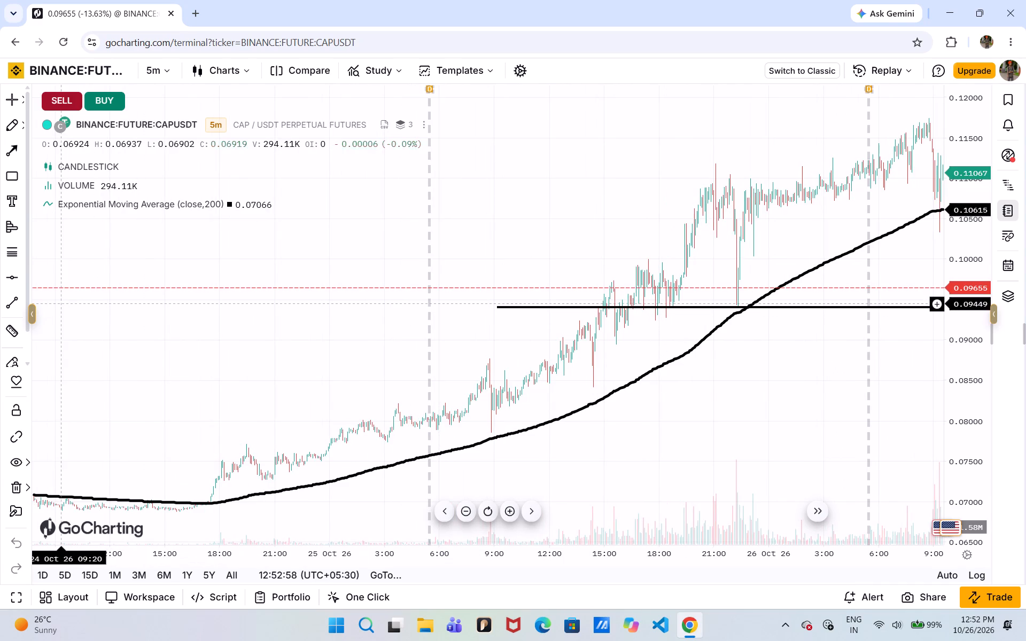
left_click(14, 324)
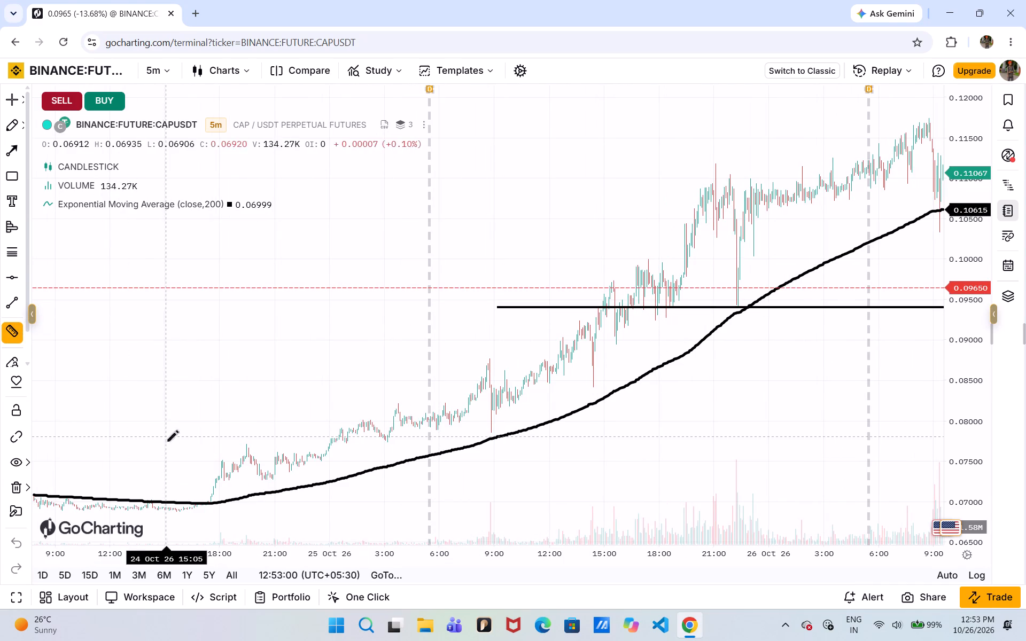
left_click(206, 502)
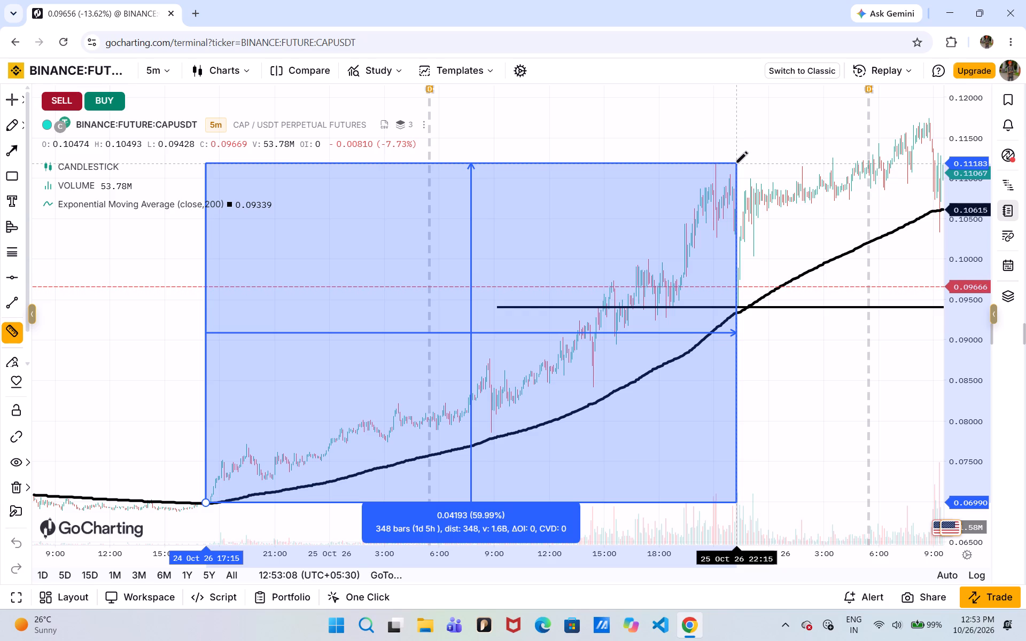
left_click(736, 163)
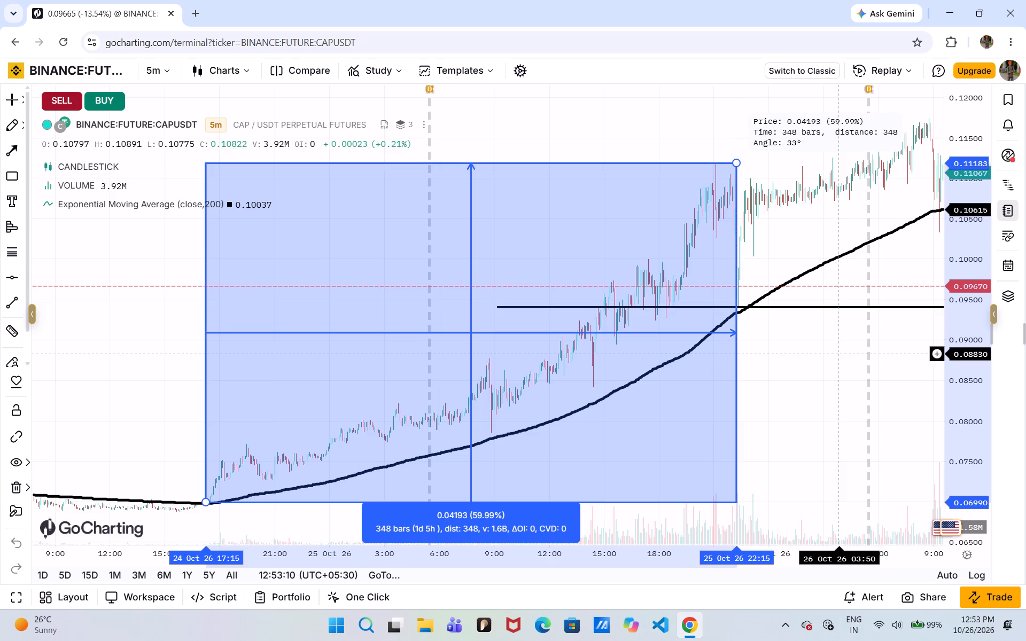
left_click_drag(840, 354, 612, 371)
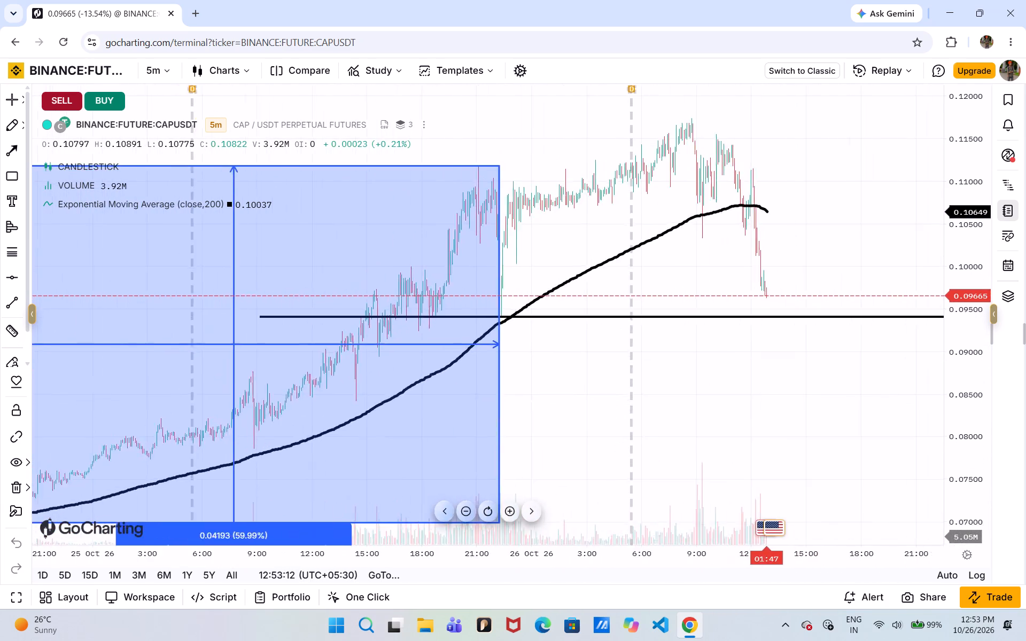
left_click_drag(612, 371, 797, 348)
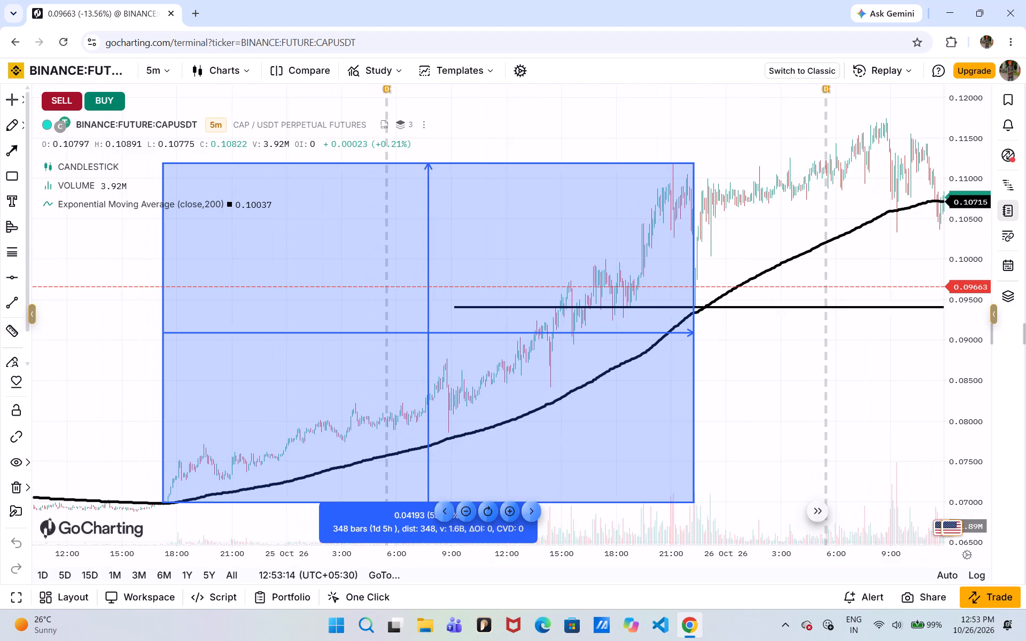
left_click_drag(797, 348, 766, 357)
left_click(766, 357)
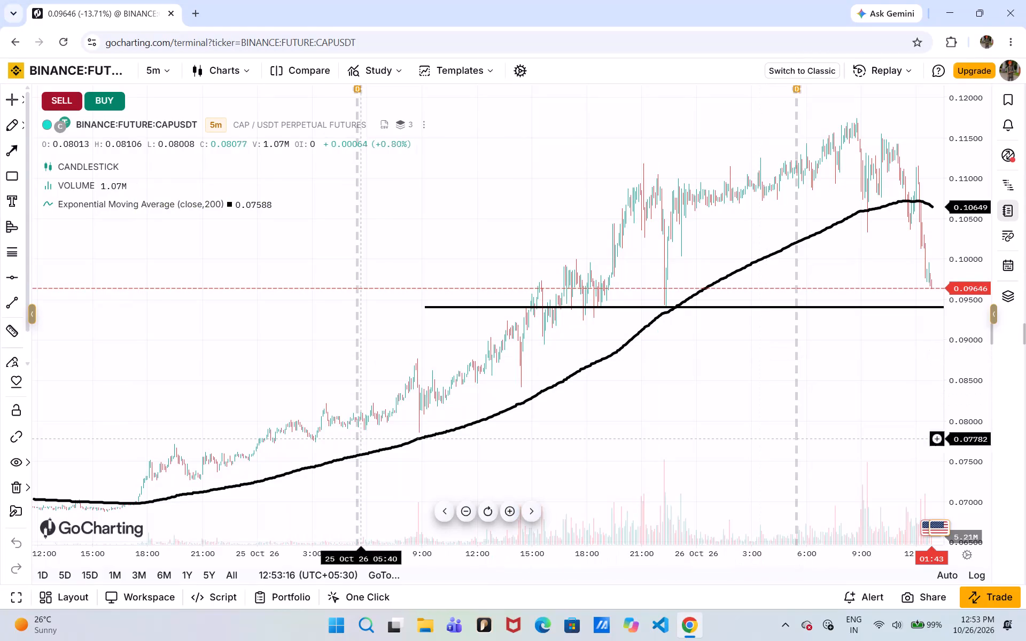
Measure the price range from 24 Oct 17:05 near 0.06990 to 25 Oct 12:30 near 0.10919, and clear the measurement.
left_click(18, 323)
left_click(131, 503)
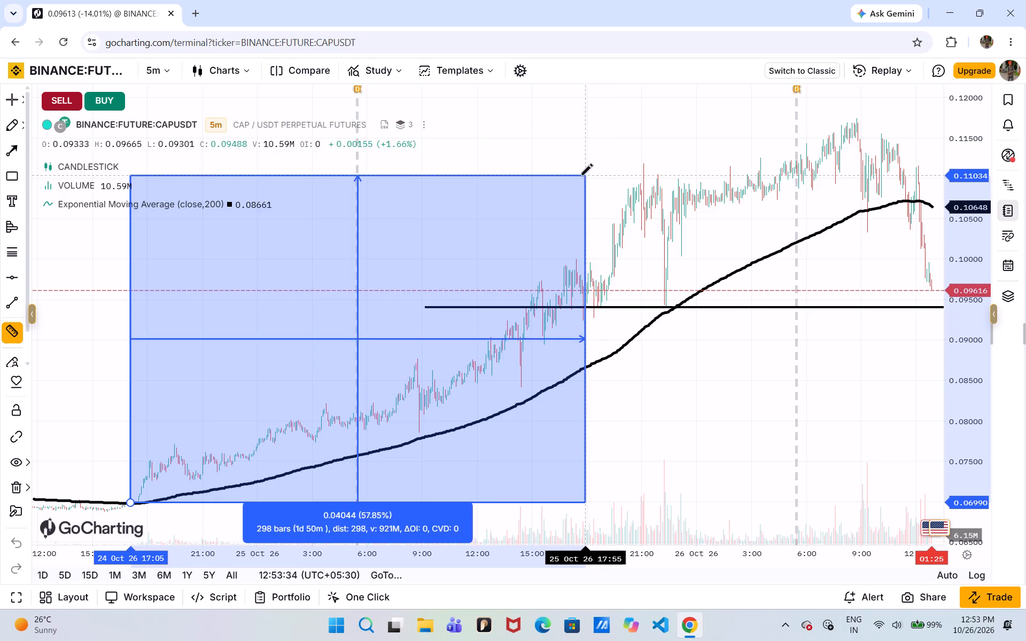
left_click(486, 184)
left_click(486, 184)
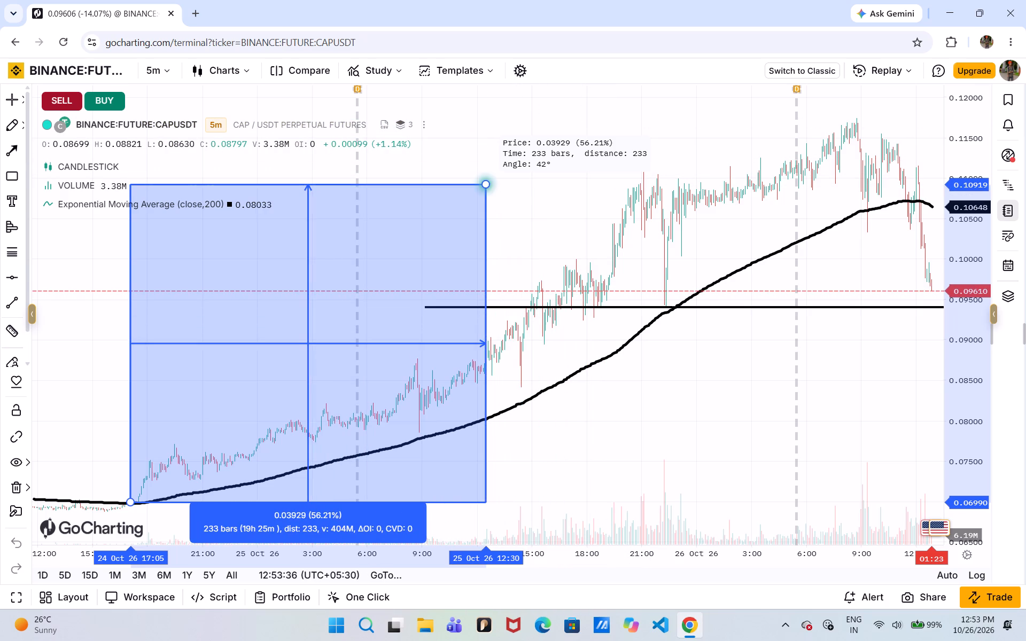
left_click(486, 184)
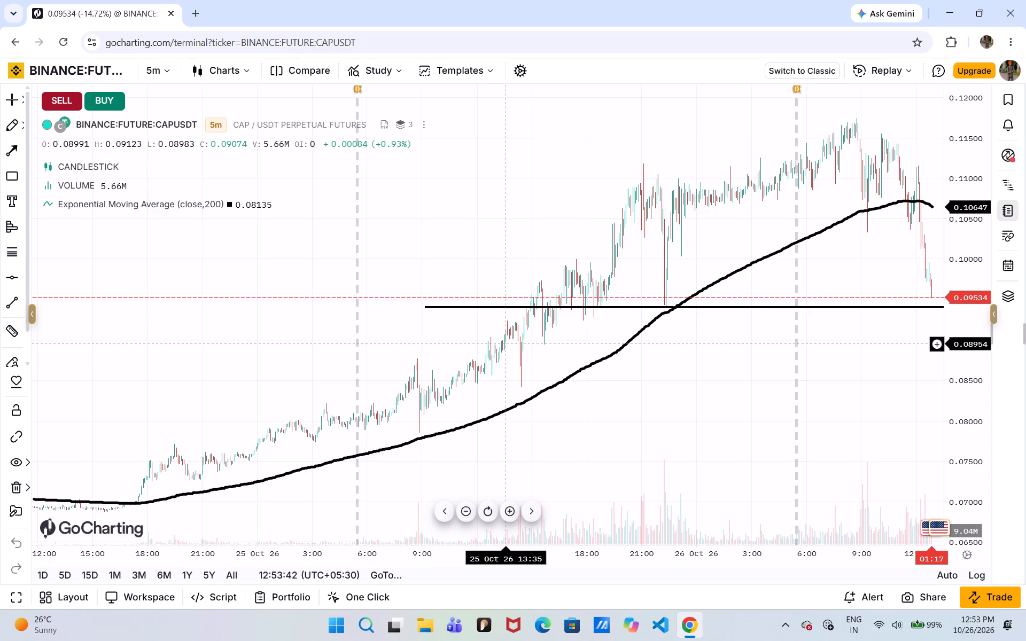
Measure the rise from the 25 Oct 05:30 day boundary near 0.08013 to 25 Oct 21:20 near 0.11191, and clear the measurement.
key("space")
key("space")
key("space")
key("space")
key("space")
key("space")
key("space")
key("space")
key("space")
key("space")
key("space")
key("space")
key("space")
key("space")
key("space")
key("space")
key("space")
key("space")
key("space")
key("space")
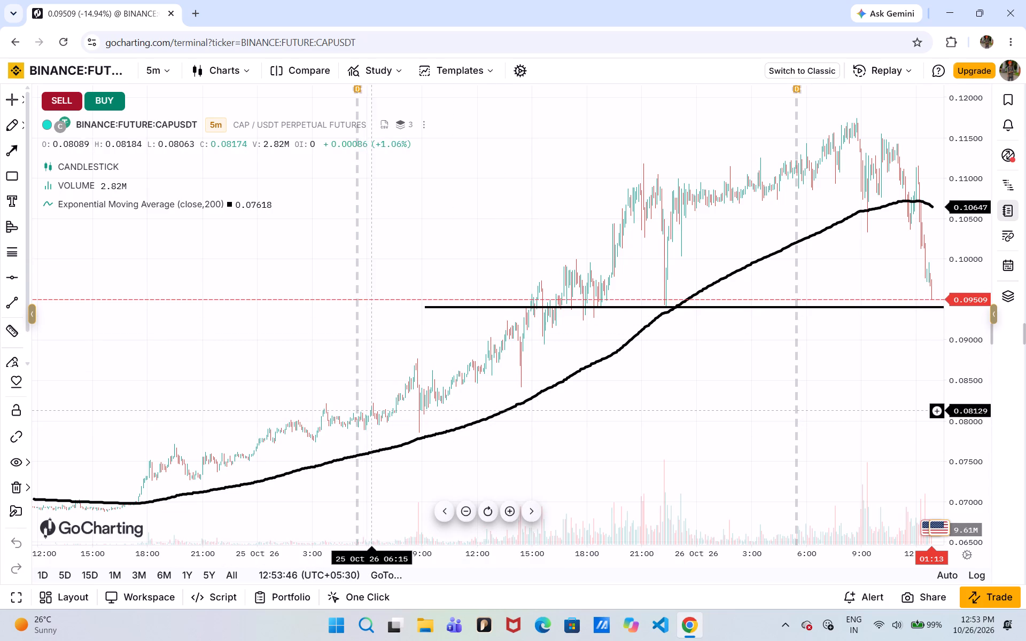
key("space")
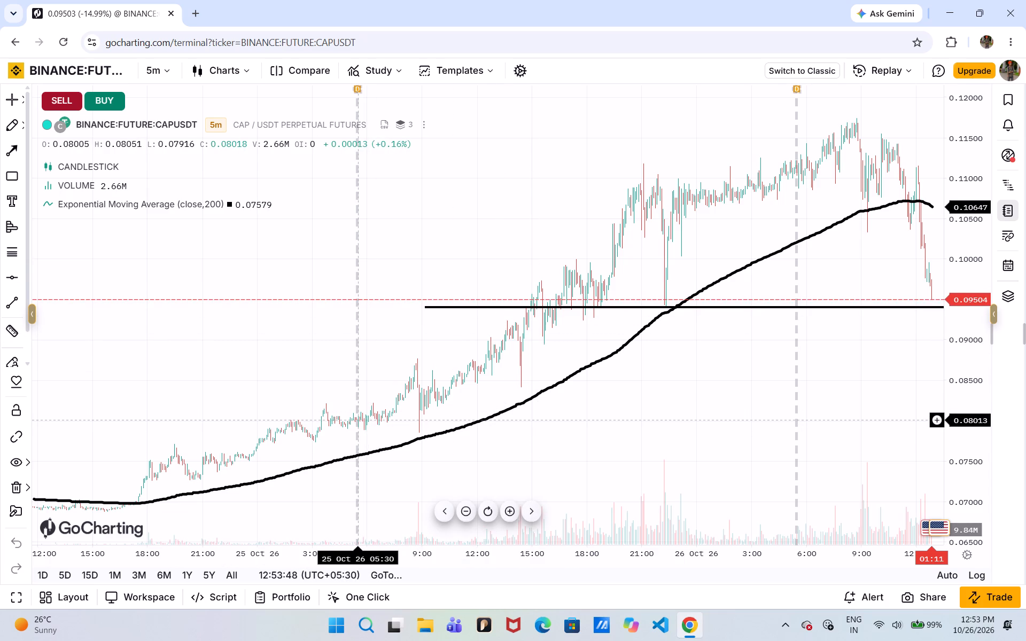
key("space")
key("space")
key("space")
key("space")
key("space")
key("space")
key("space")
key("space")
key("space")
key("space")
key("space")
key("space")
key("space")
key("space")
key("space")
key("space")
key("space")
key("space")
key("space")
key("space")
key("space")
key("space")
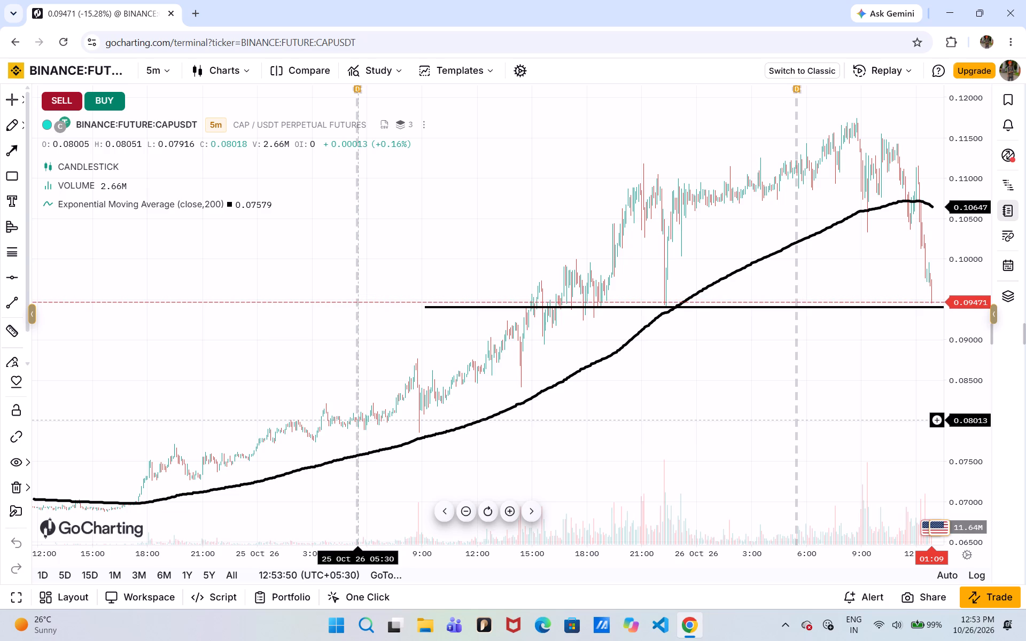
left_click(358, 420)
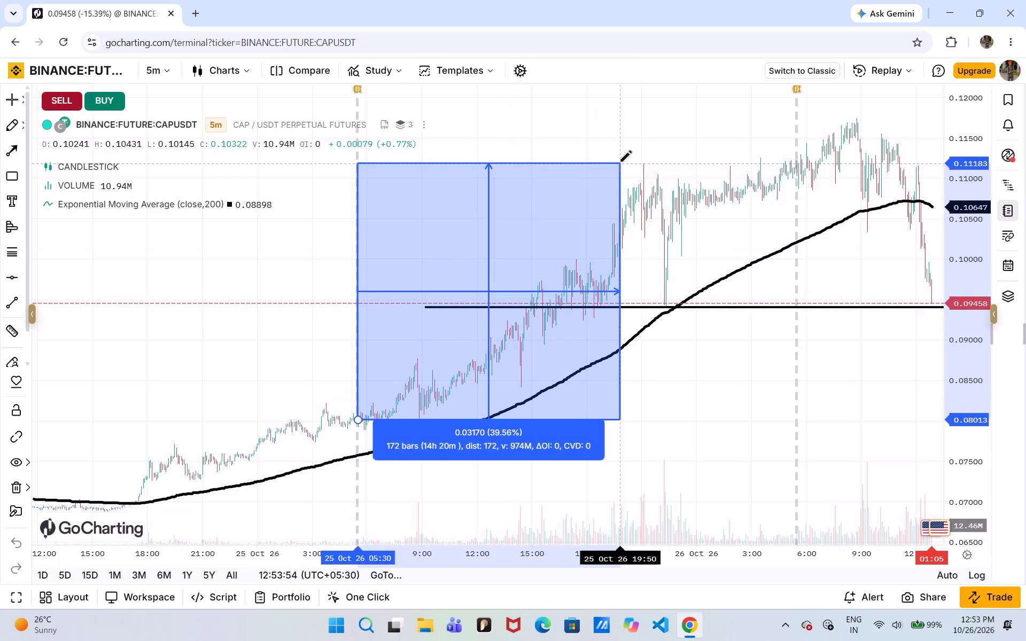
left_click(648, 162)
left_click(648, 162)
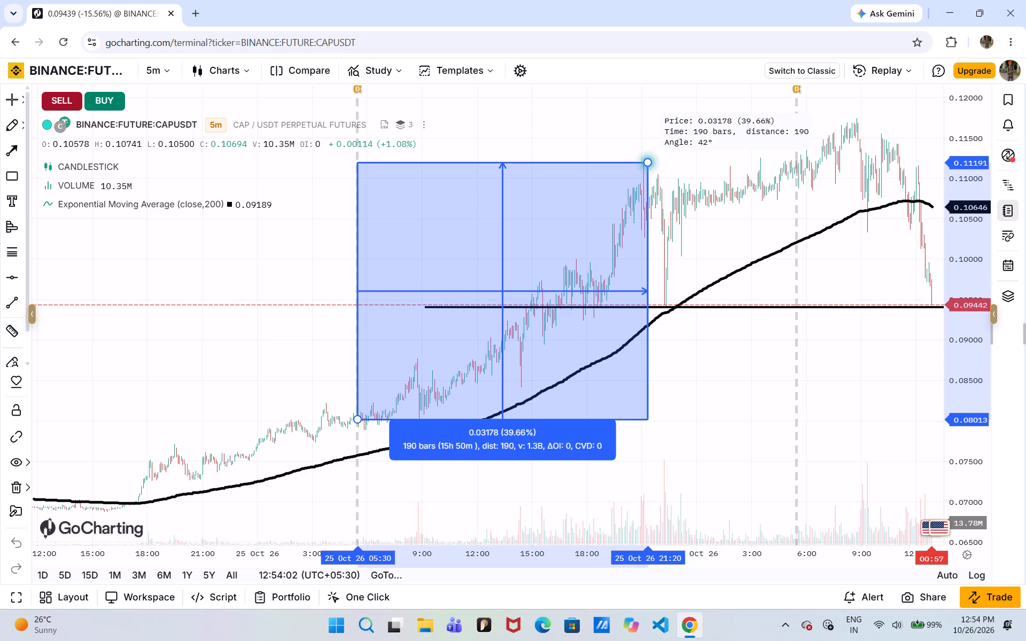
left_click(733, 269)
Open the trading panel for CAPUSDT and set up a Sell order on the Limit order type.
left_click_drag(733, 269, 434, 276)
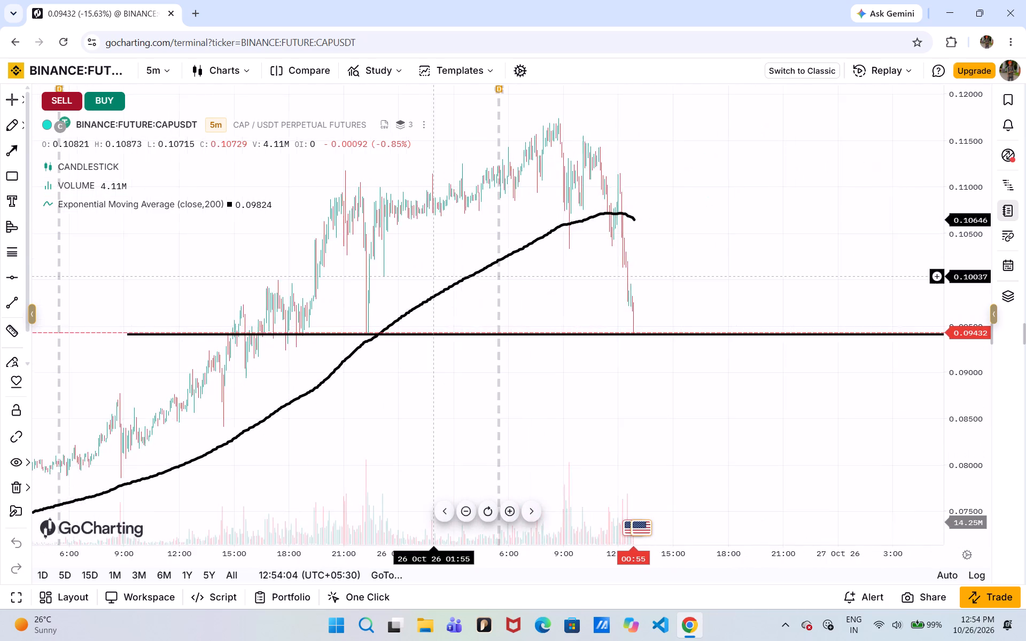
scroll(434, 276, "left", 1)
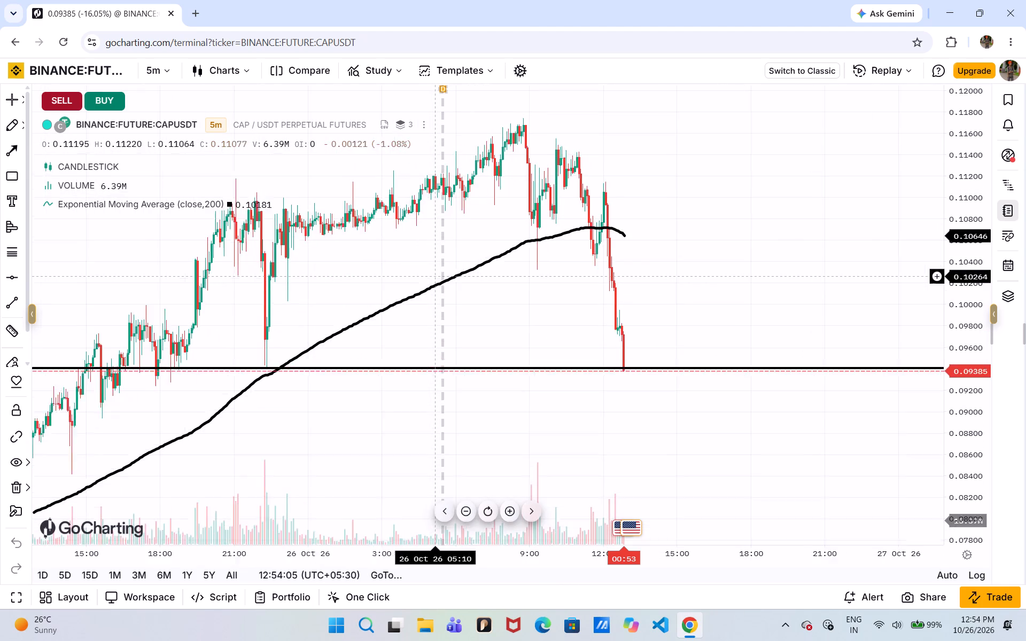
left_click_drag(499, 332, 486, 256)
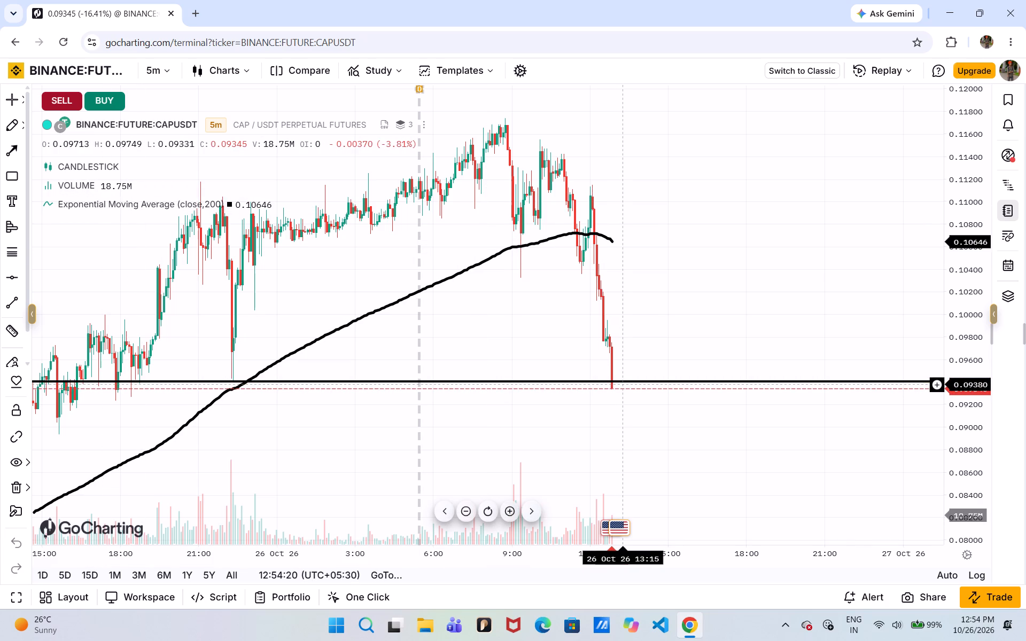
left_click(991, 601)
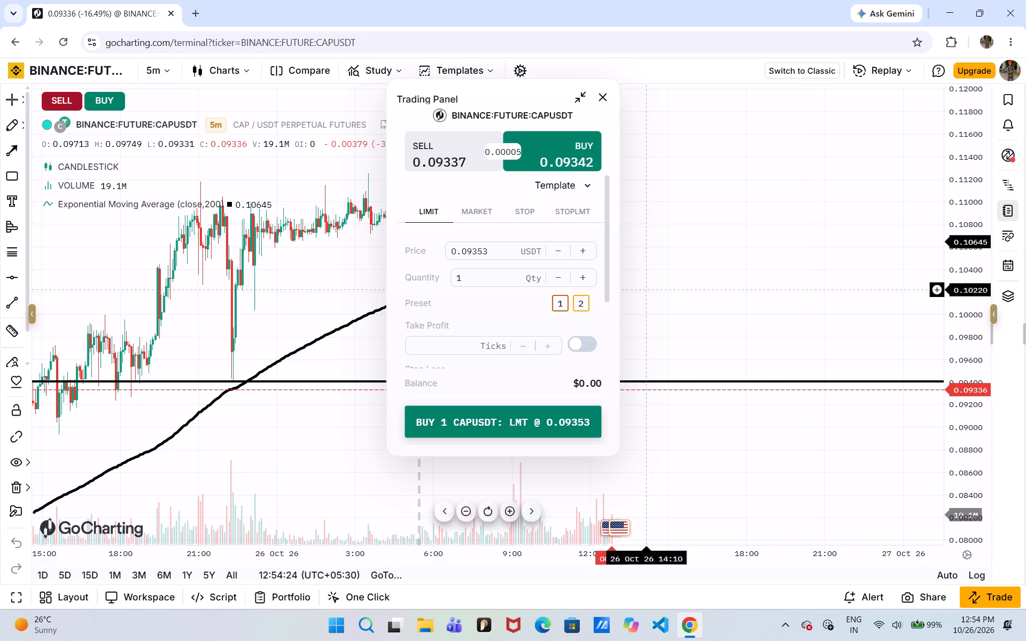
left_click(445, 148)
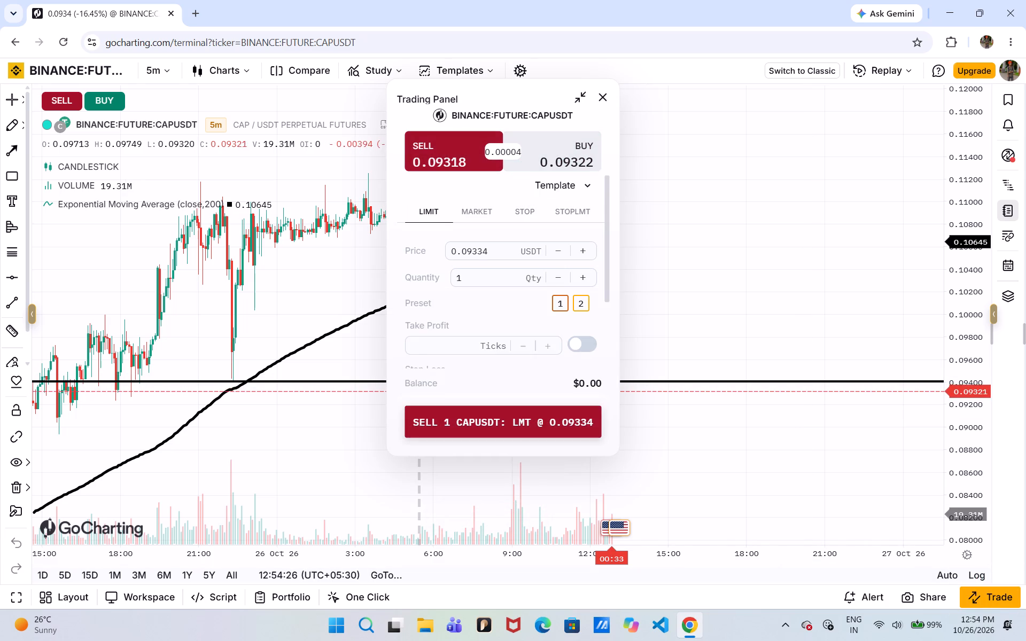
left_click(530, 251)
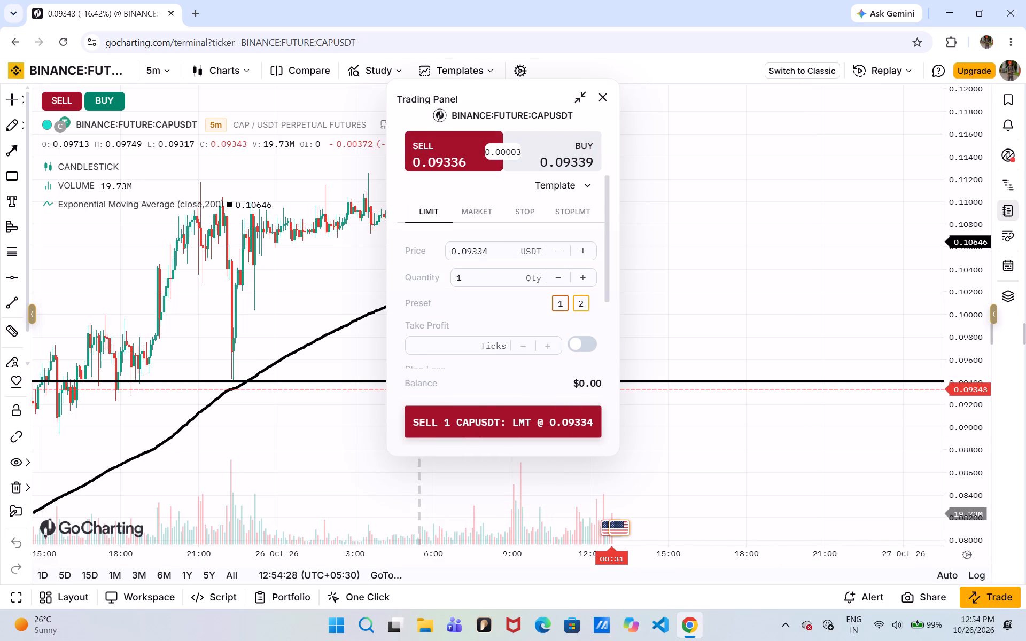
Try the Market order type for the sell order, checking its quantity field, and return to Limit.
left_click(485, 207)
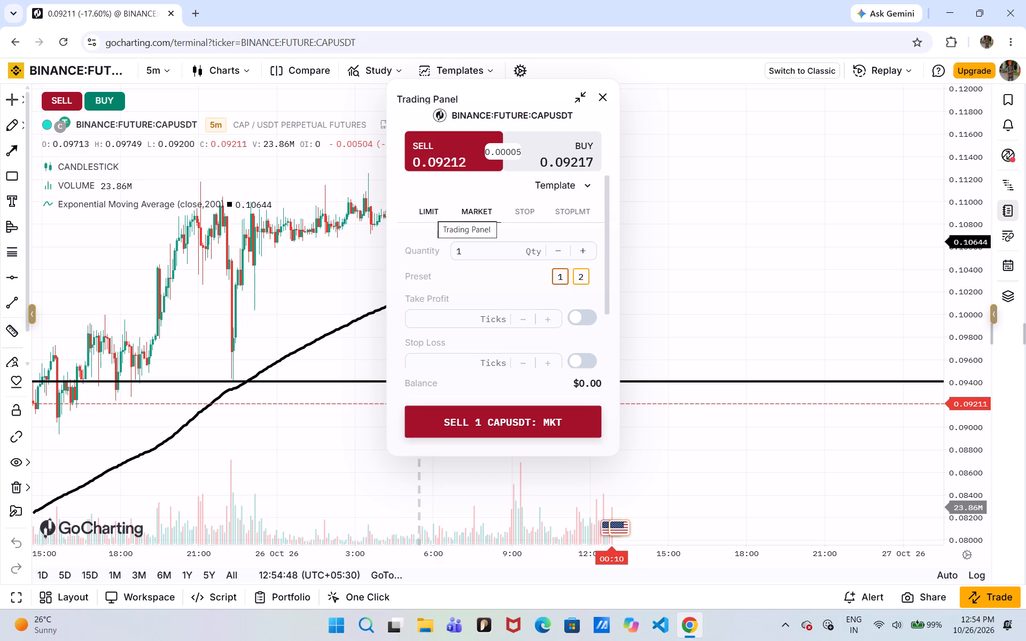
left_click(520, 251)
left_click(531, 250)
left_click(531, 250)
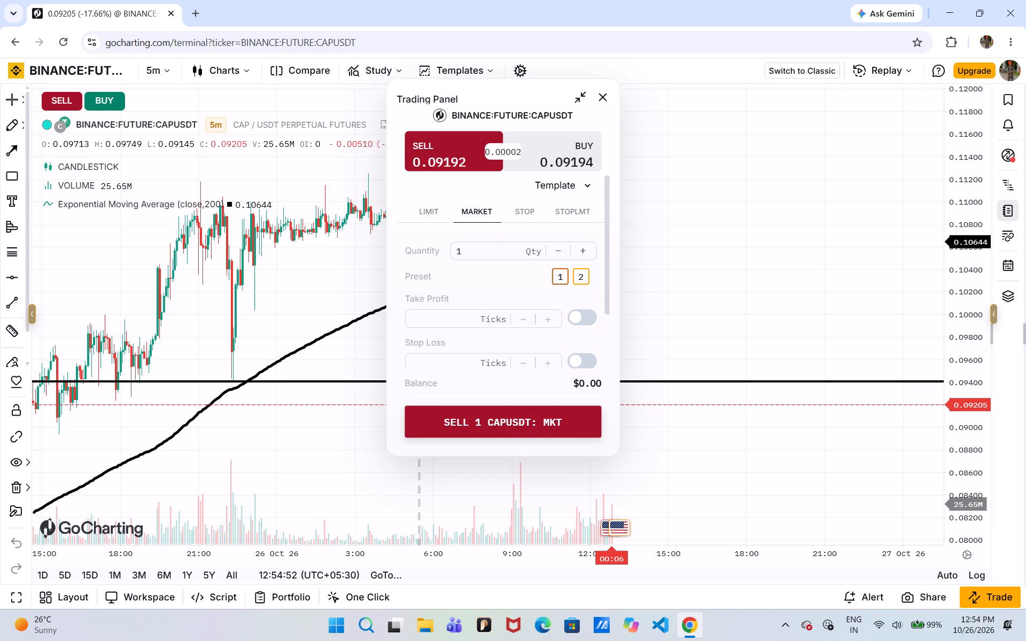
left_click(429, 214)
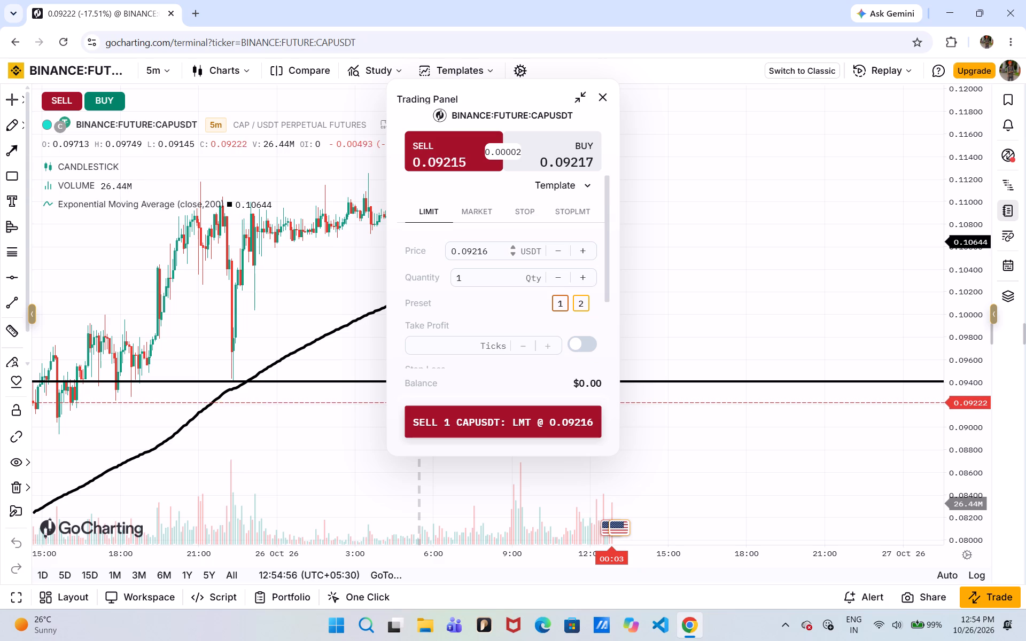
Replace the limit price of the CAPUSDT sell order with 50 USDT.
left_click(501, 255)
key("BackSpace")
key("BackSpace")
key("BackSpace")
key("BackSpace")
key("BackSpace")
key("BackSpace")
key("BackSpace")
key("BackSpace")
key("BackSpace")
key("BackSpace")
key("BackSpace")
key("BackSpace")
key("BackSpace")
key("BackSpace")
key("BackSpace")
key("BackSpace")
key("BackSpace")
key("BackSpace")
key("BackSpace")
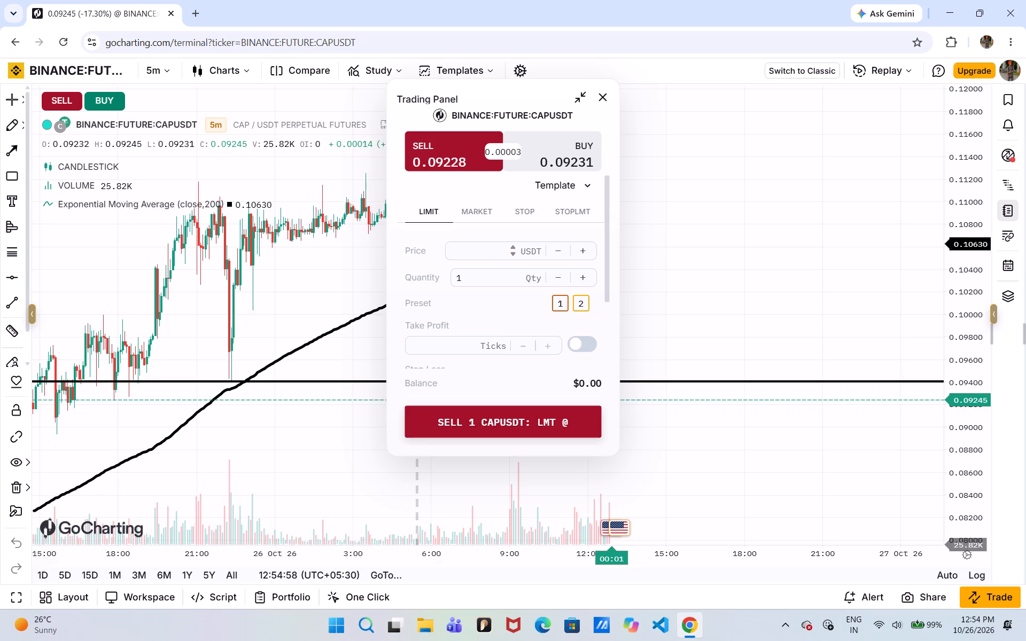
key("BackSpace")
key("BackSpace")
key("BackSpace")
key("BackSpace")
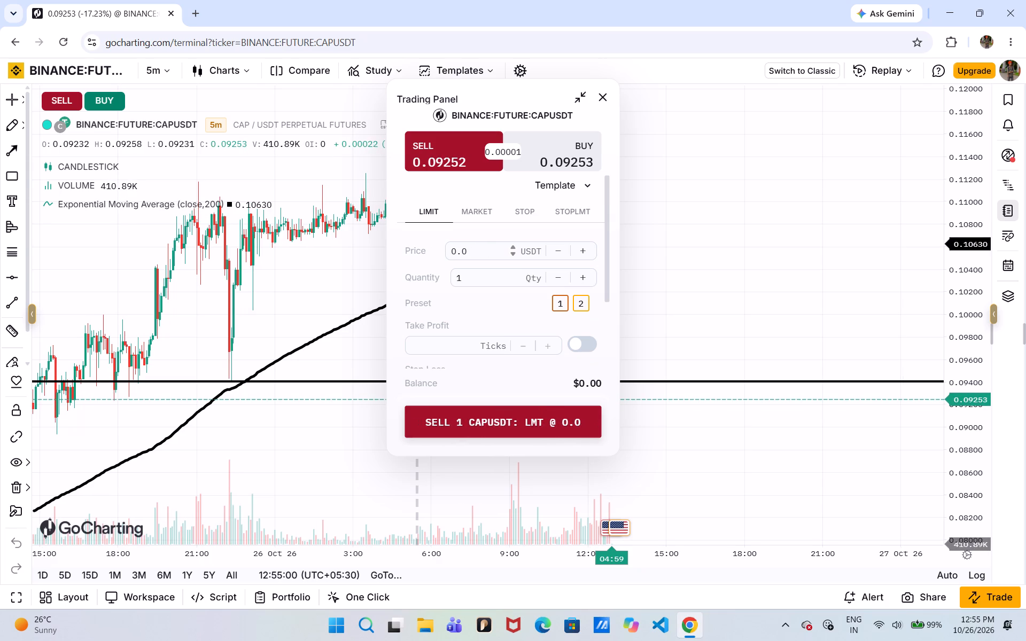
key("BackSpace")
key("BackSpace")
key("BackSpace")
key("BackSpace")
key("BackSpace")
key("BackSpace")
key("BackSpace")
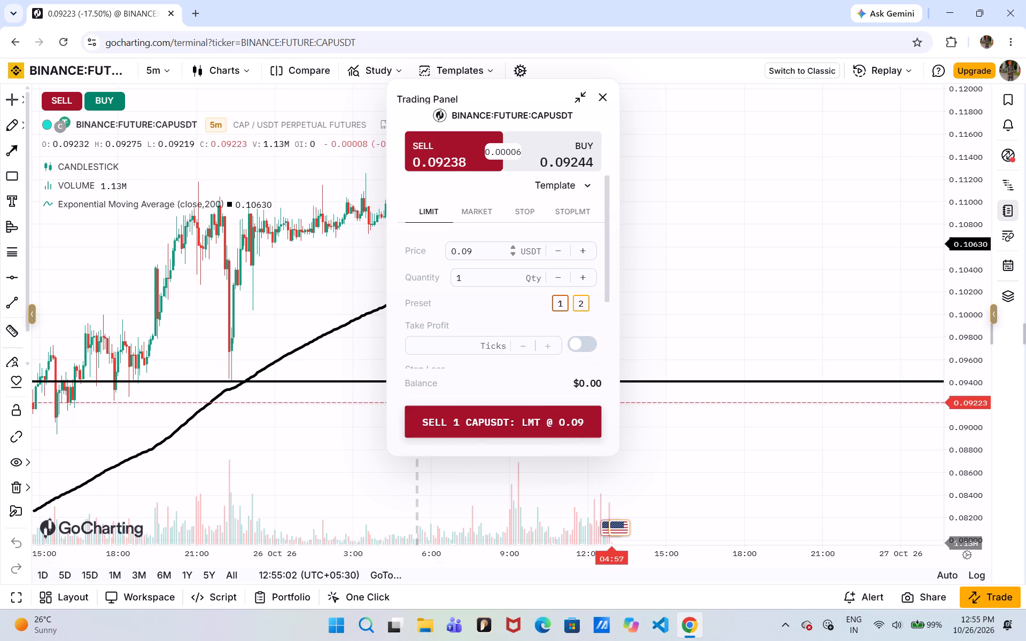
key("BackSpace")
key("BackSpace")
key("BackSpace")
key("BackSpace")
key("BackSpace")
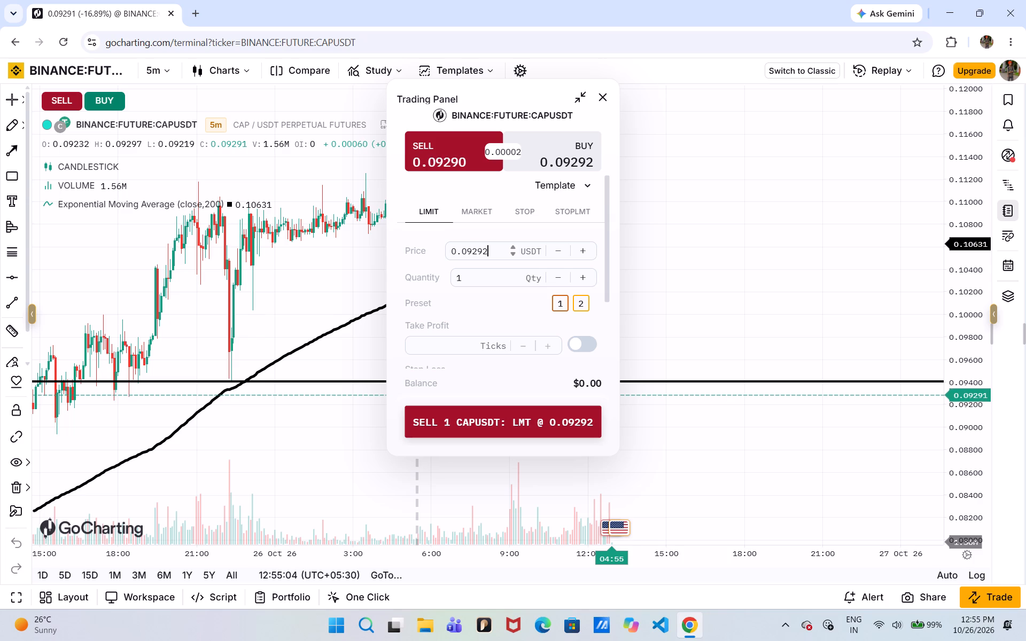
key("5")
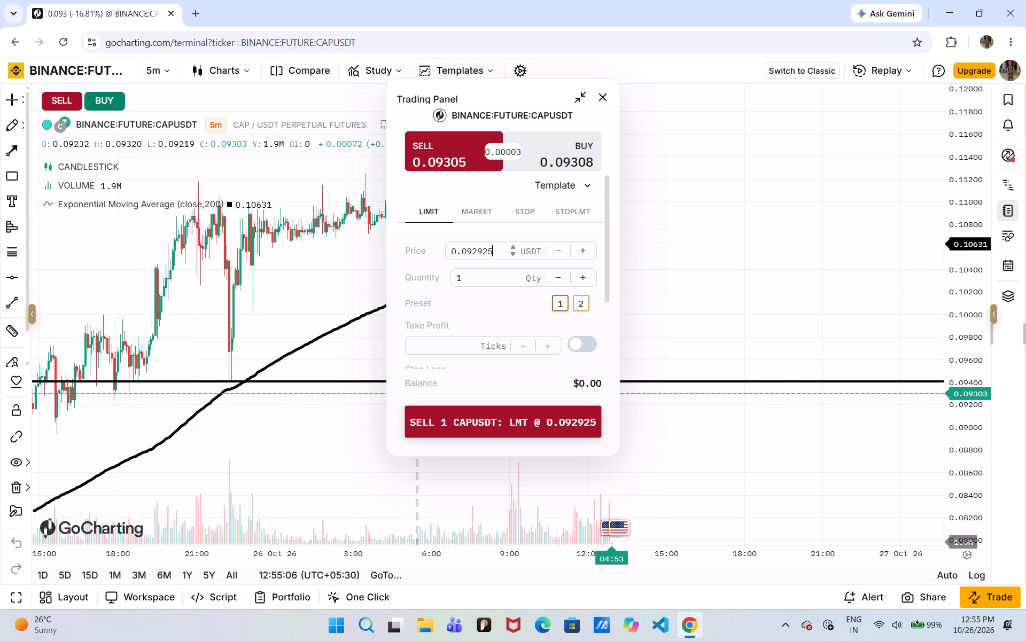
key("ctrl+a")
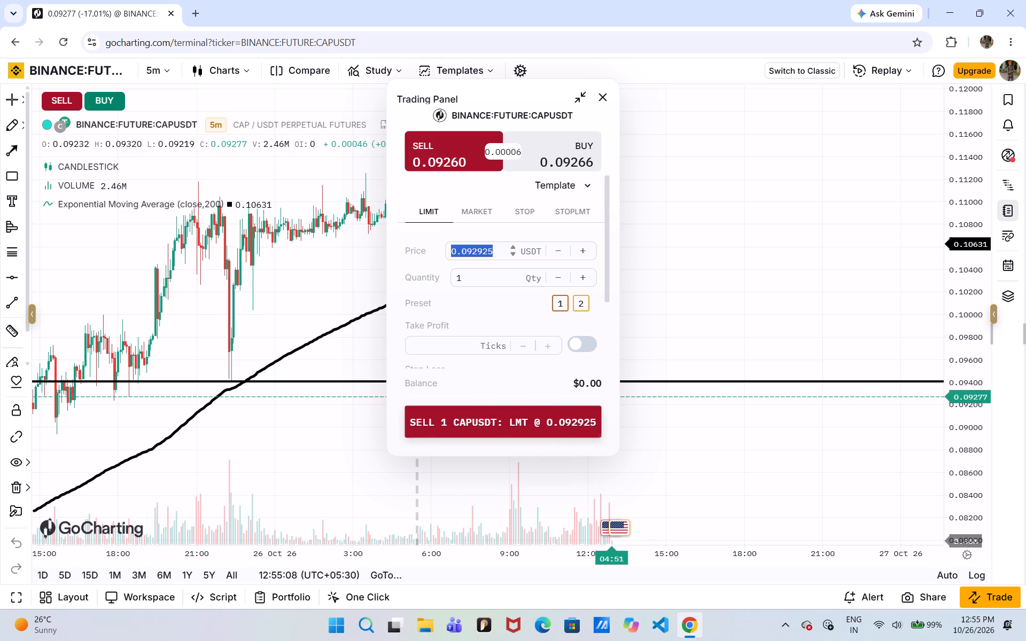
type("50")
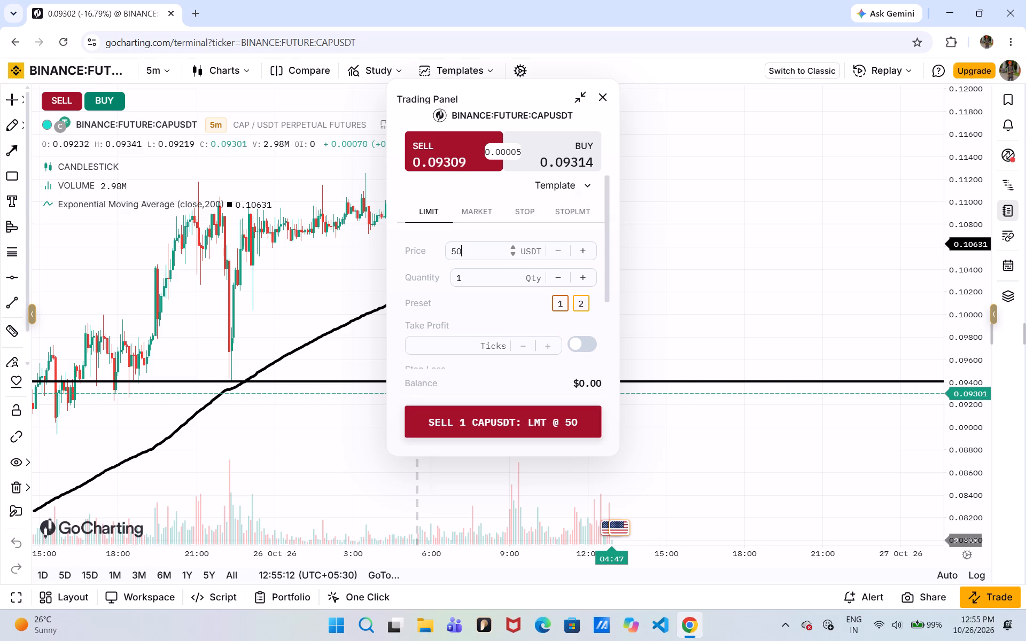
Place the limit sell order for 1 CAPUSDT at 50, dismiss the notification and close the trading panel.
left_click(553, 418)
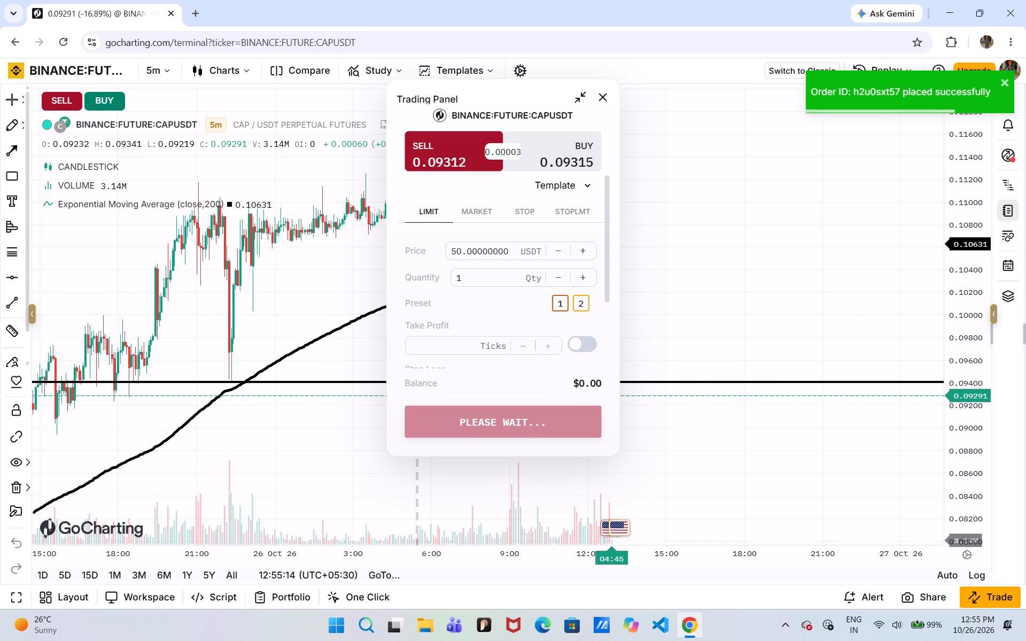
left_click(1011, 81)
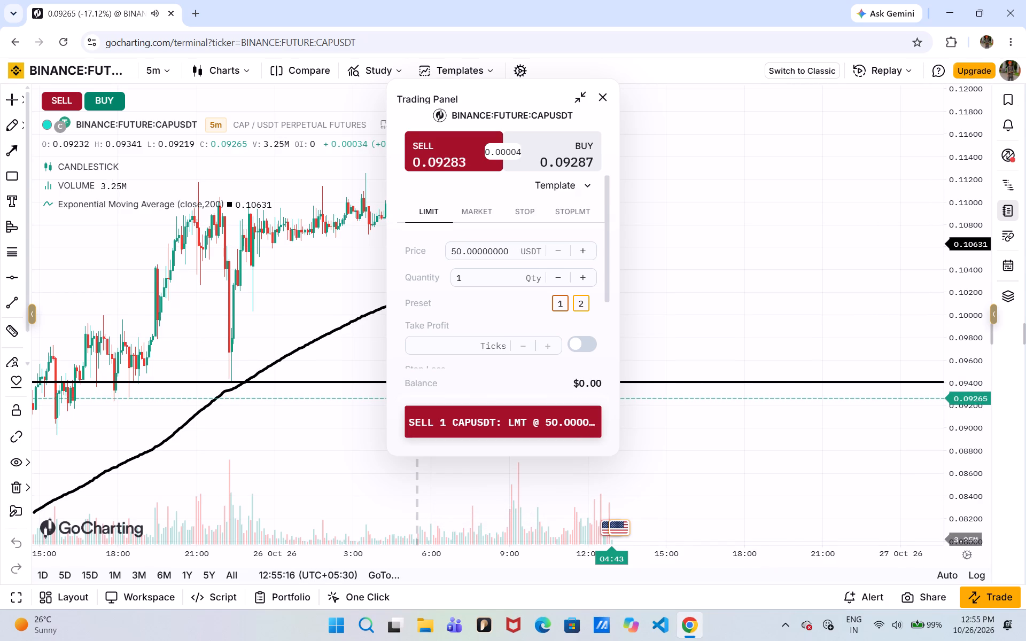
left_click(602, 103)
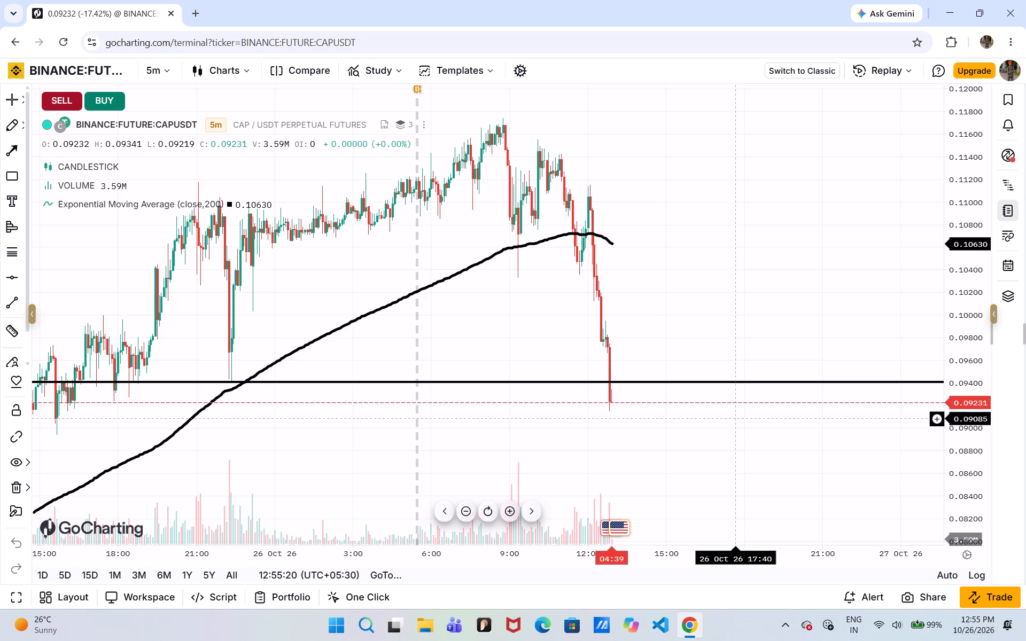
Open the portfolio's order list and cancel all open orders, including the CAPUSDT limit sell.
left_click_drag(736, 418, 760, 349)
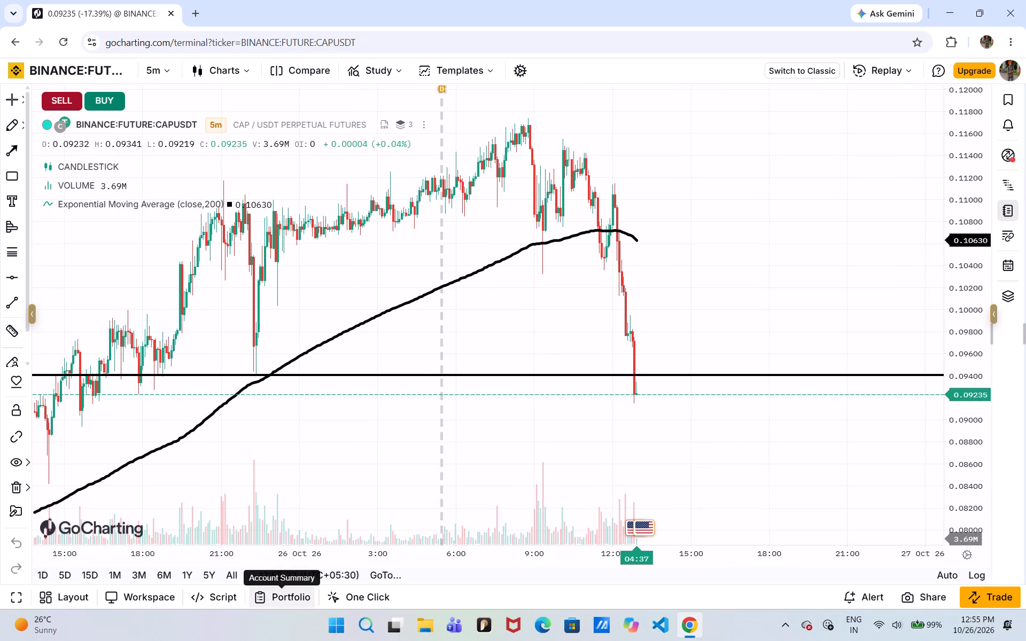
left_click(291, 598)
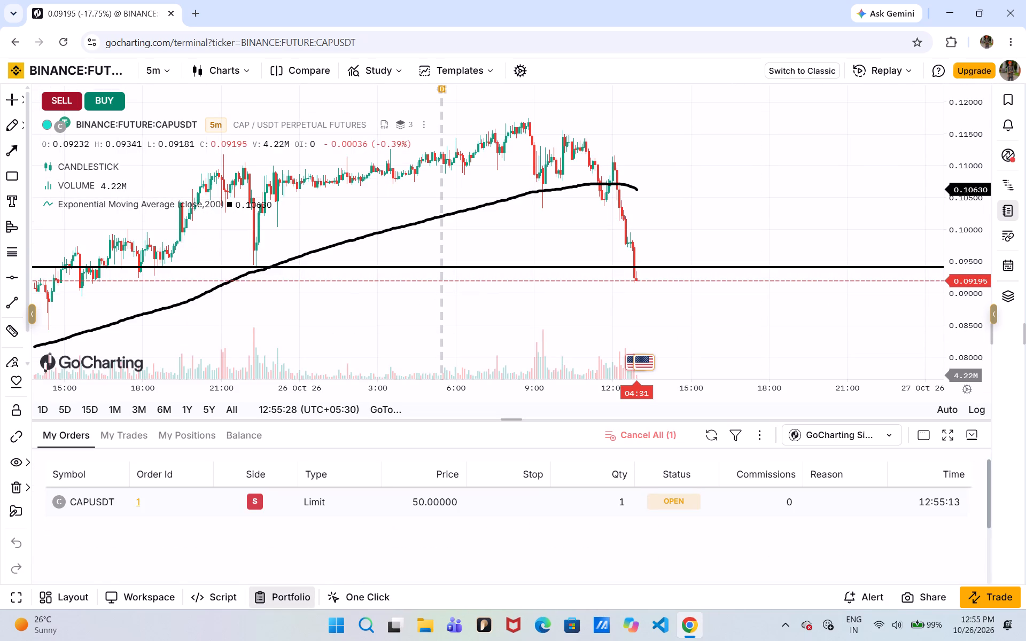
left_click(658, 431)
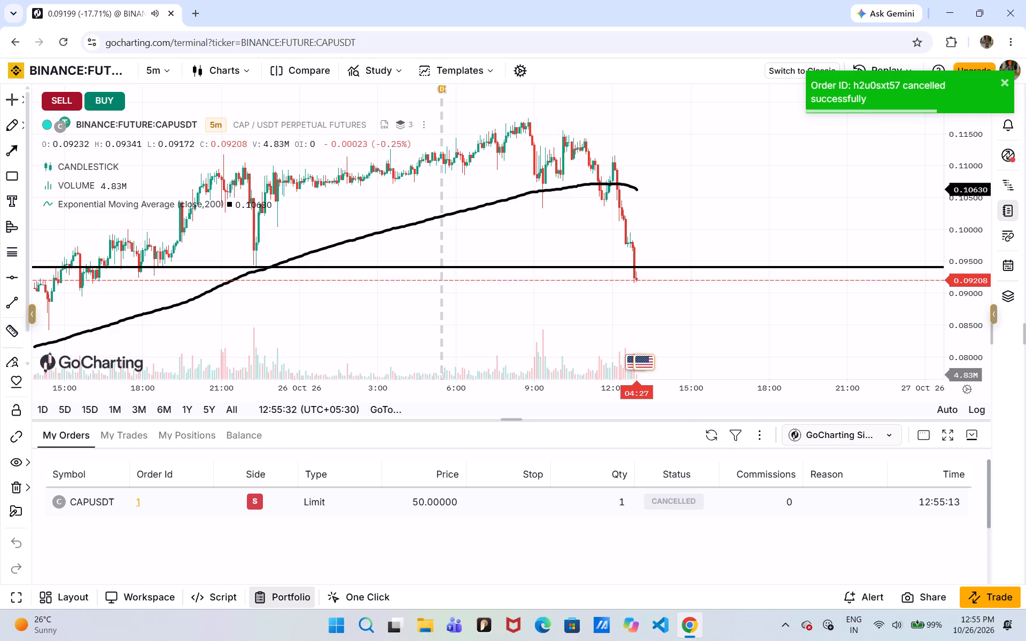
Look through the list of available brokers from GoCharting Sim to Oanda, and close it without switching broker.
left_click(869, 435)
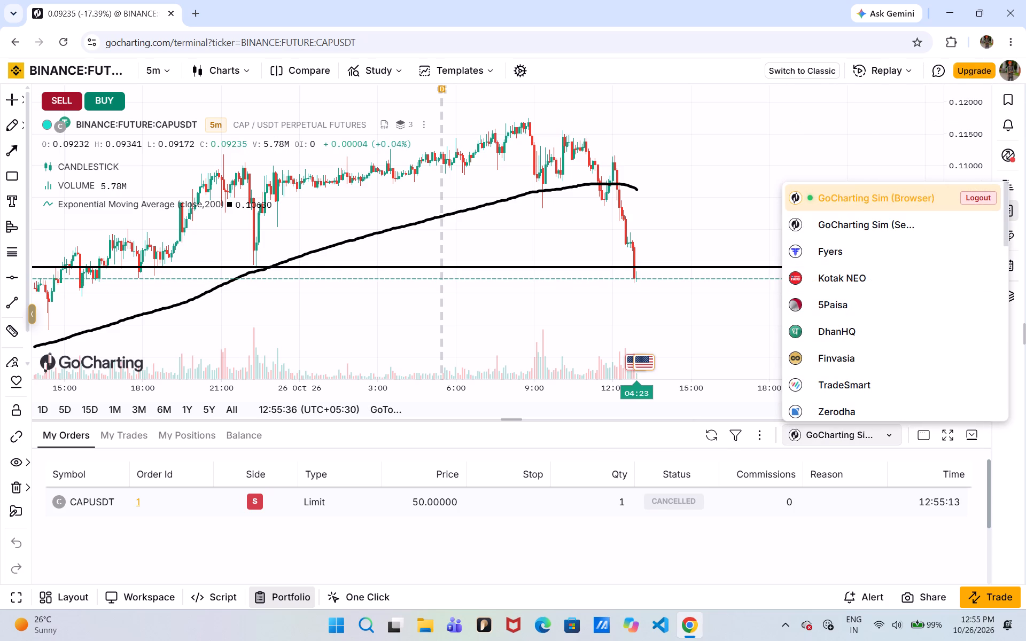
scroll(880, 363, "down", 2)
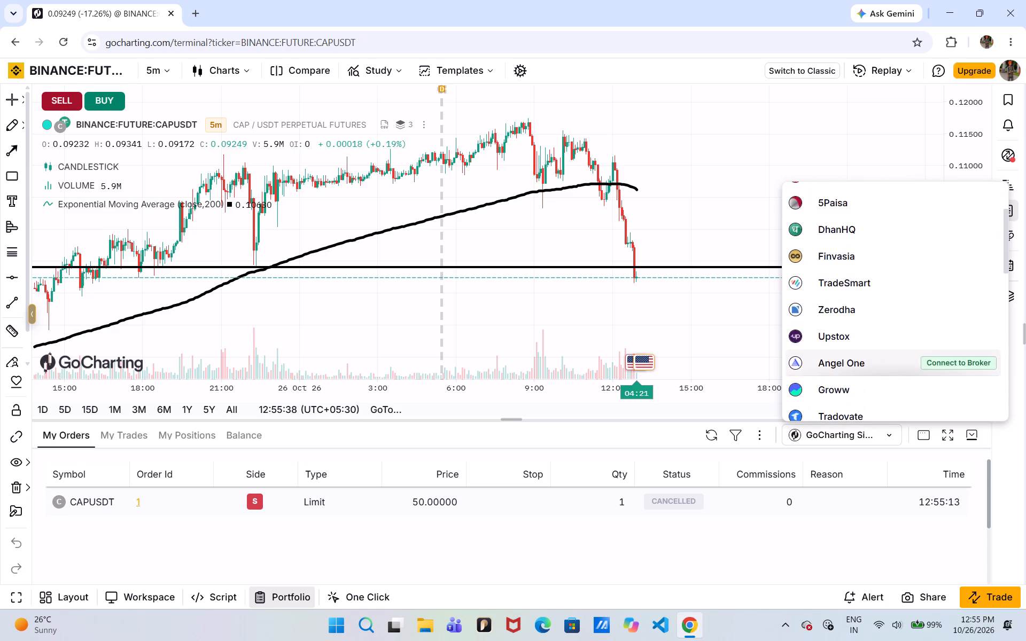
scroll(880, 363, "down", 5)
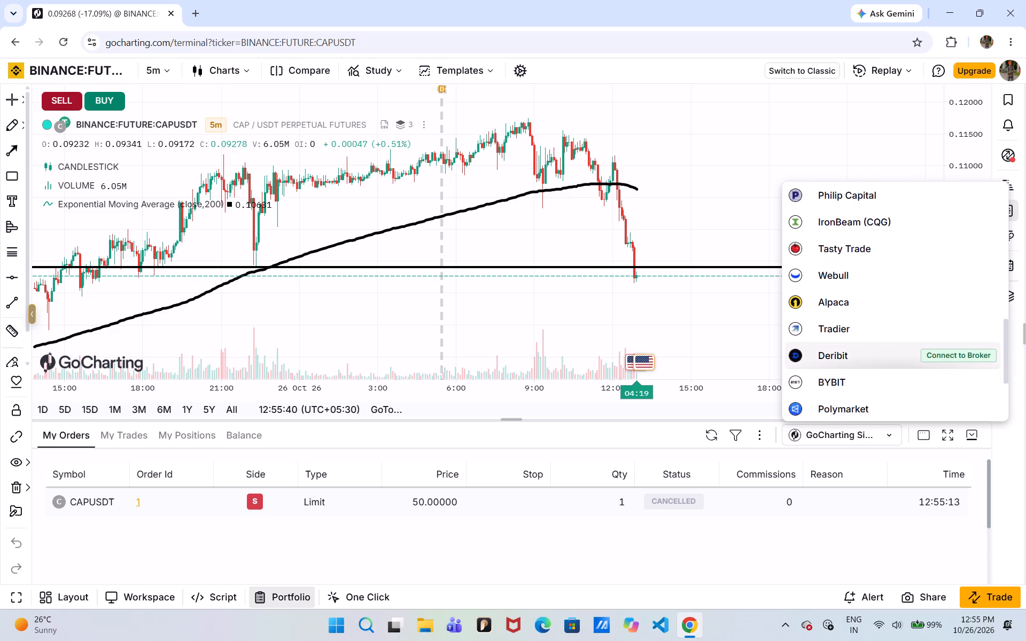
scroll(880, 363, "down", 3)
scroll(880, 363, "up", 1)
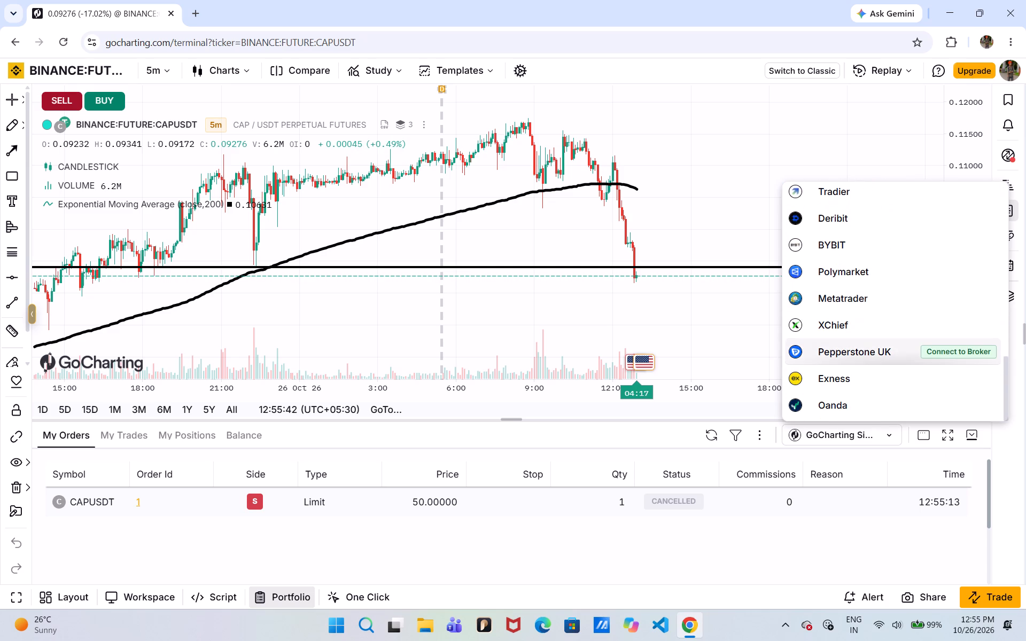
scroll(880, 363, "up", 3)
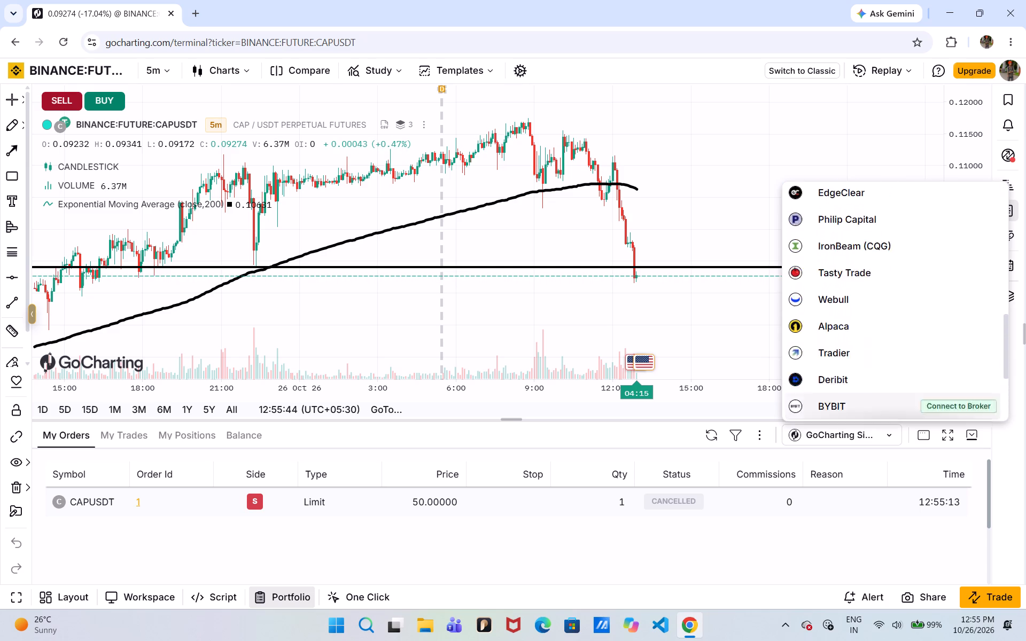
scroll(880, 363, "up", 5)
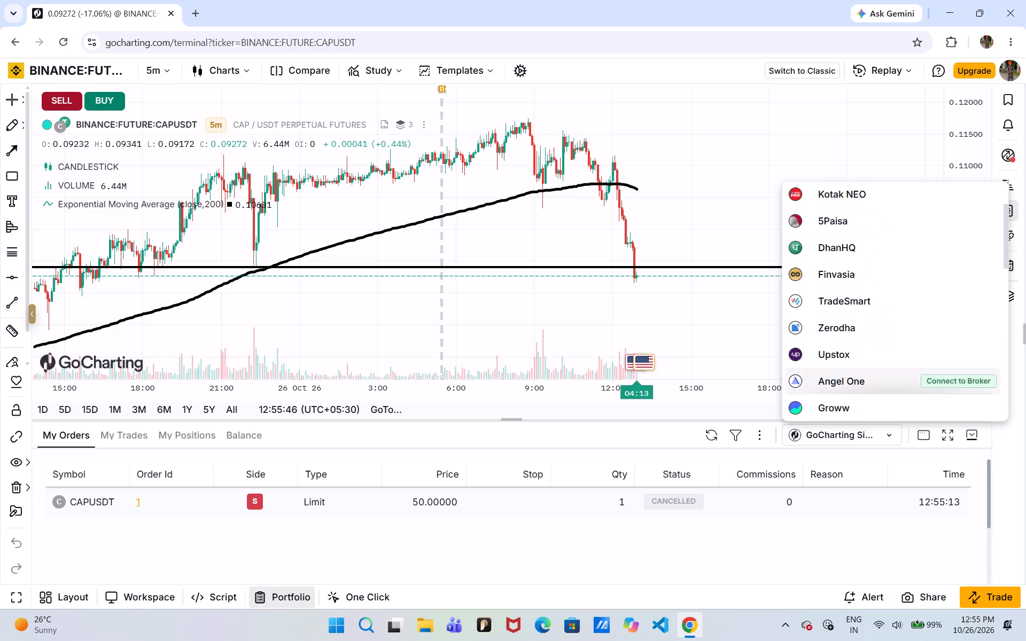
scroll(880, 363, "up", 4)
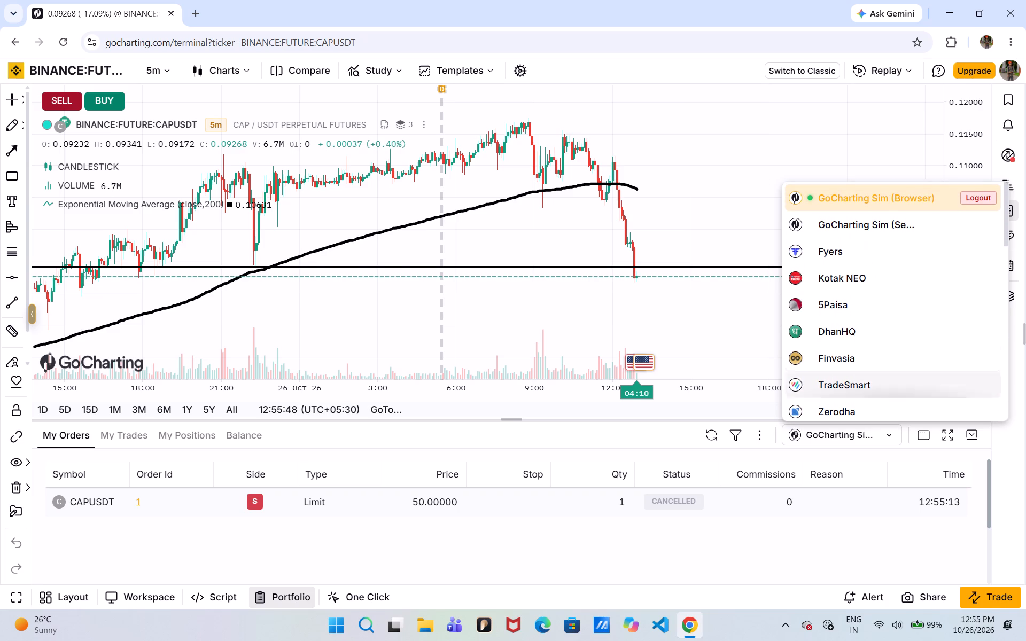
left_click(850, 428)
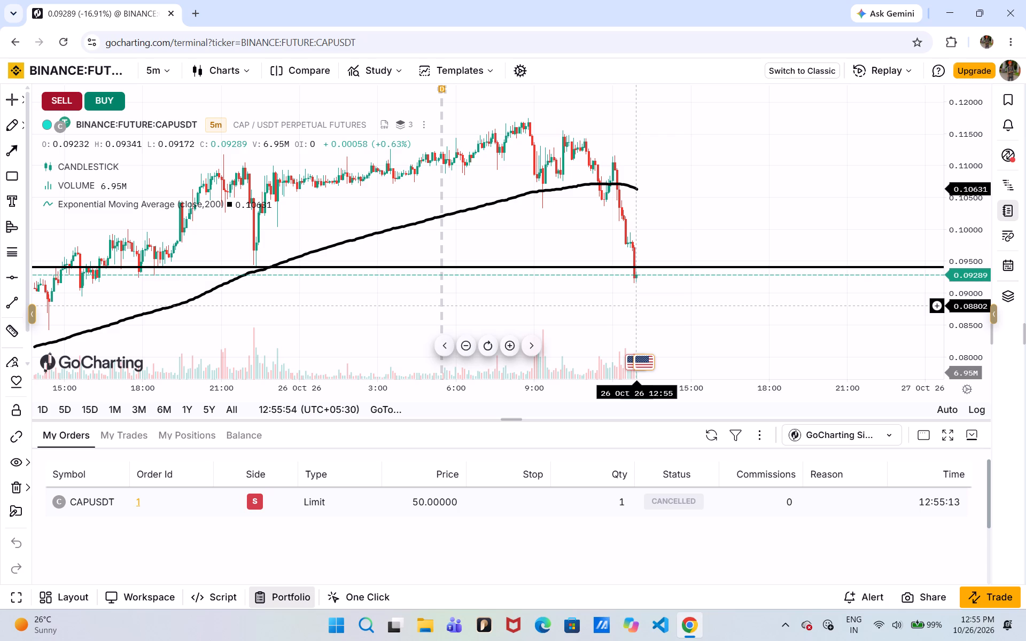
Examine the account balance table with the portfolio view maximized, and restore it to its normal size.
left_click(948, 432)
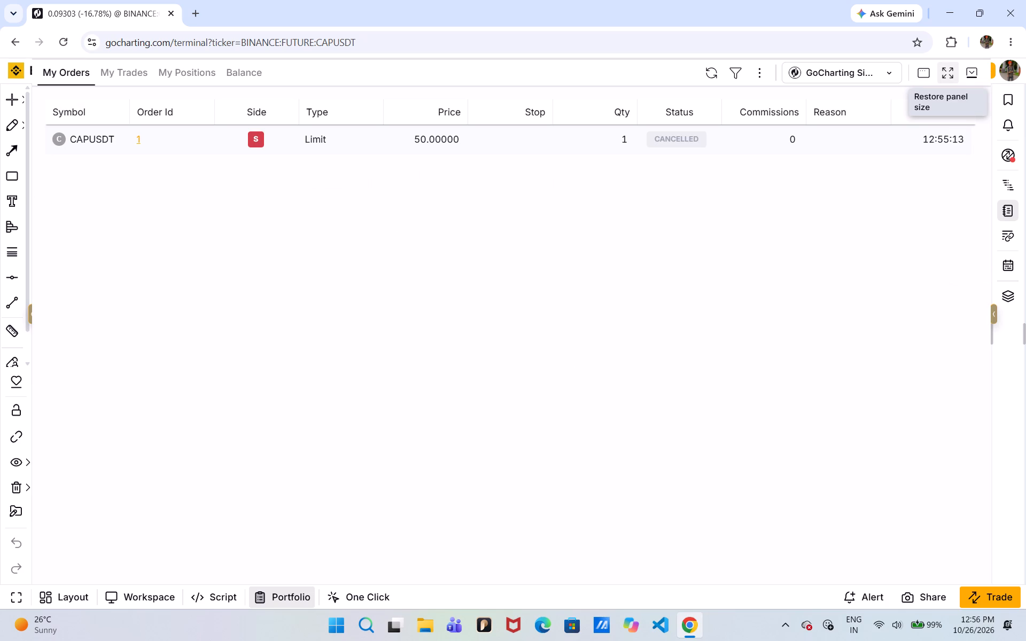
left_click(234, 65)
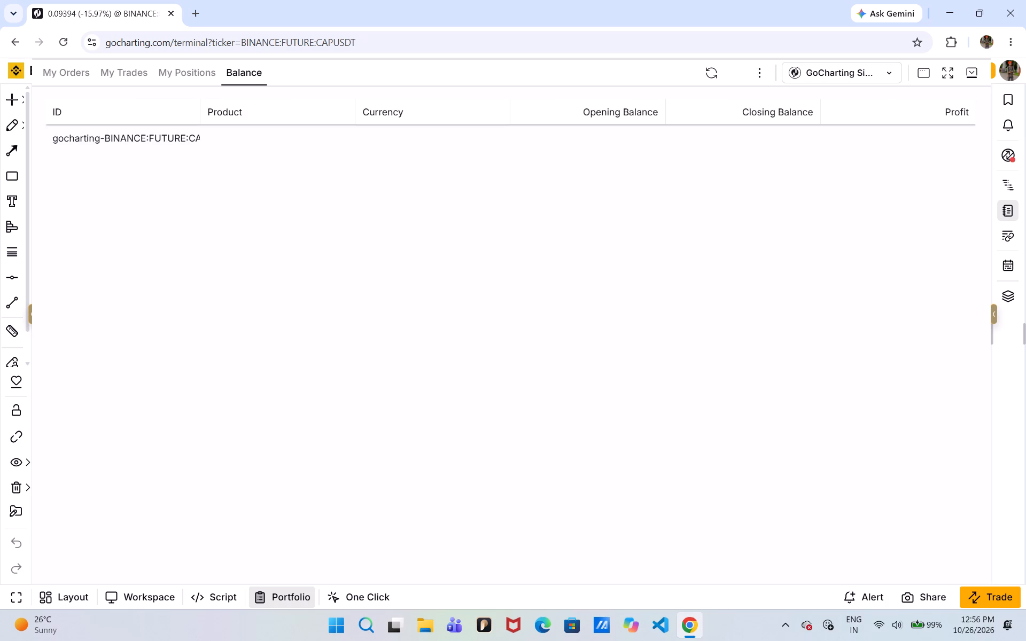
left_click(607, 131)
double_click(607, 131)
left_click(945, 67)
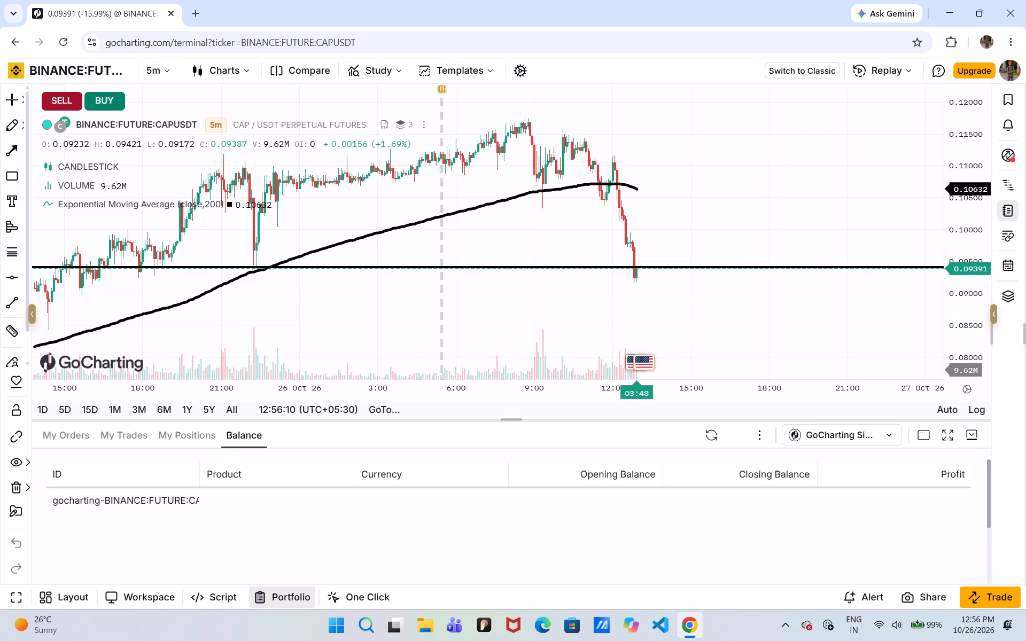
left_click(941, 432)
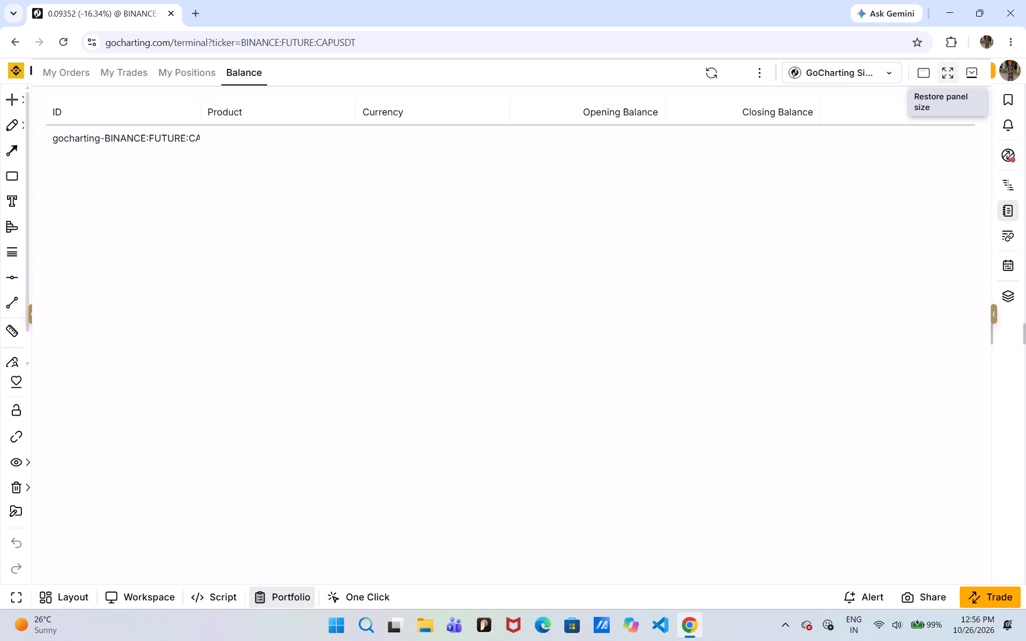
left_click(953, 72)
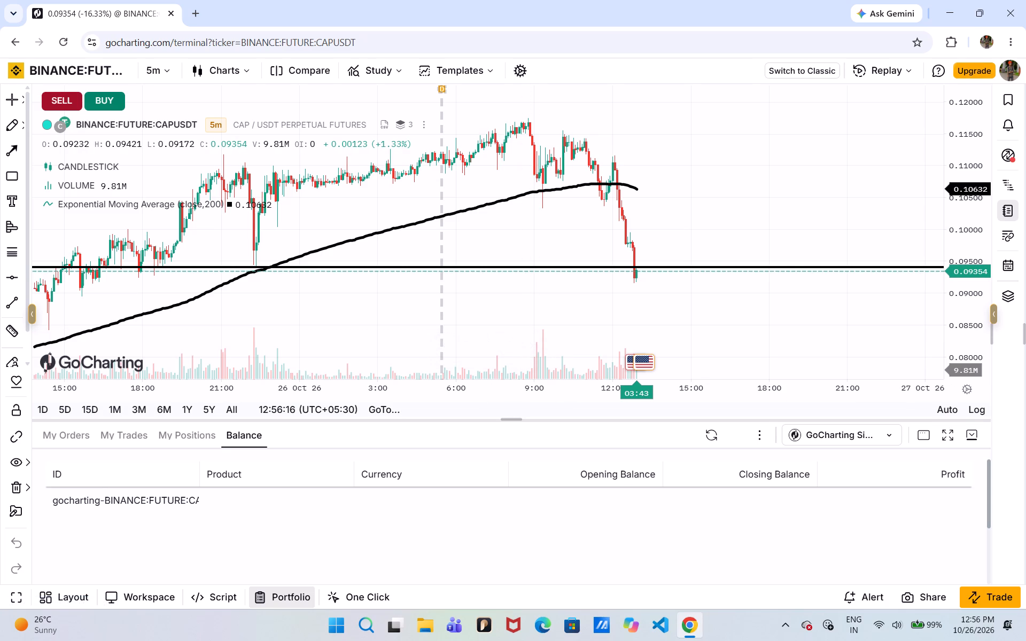
Shrink the portfolio area to its minimum height to give the chart more room.
left_click_drag(546, 418, 546, 542)
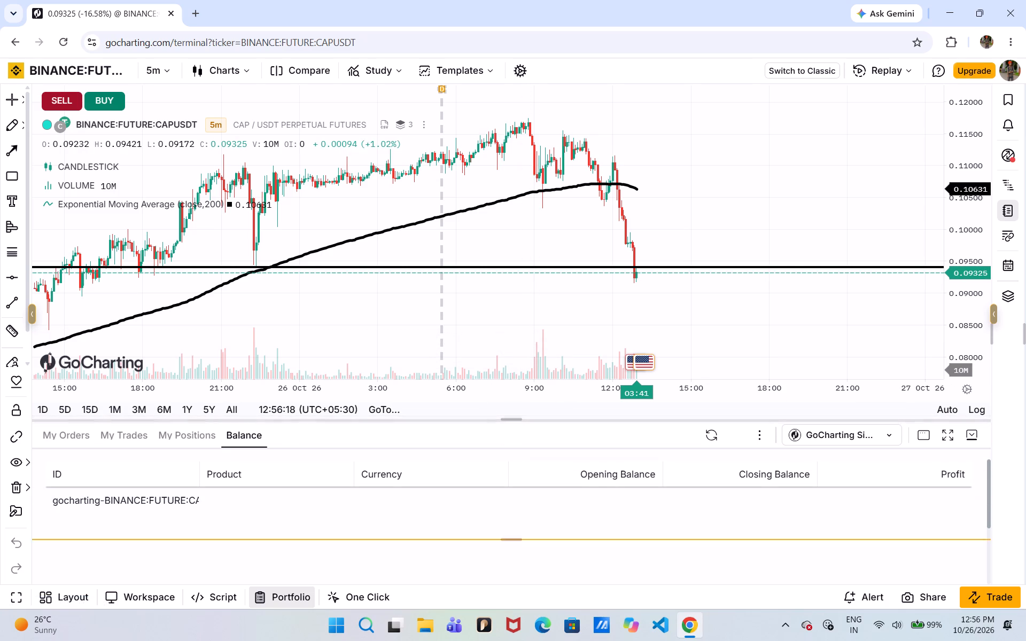
left_click_drag(546, 542, 546, 597)
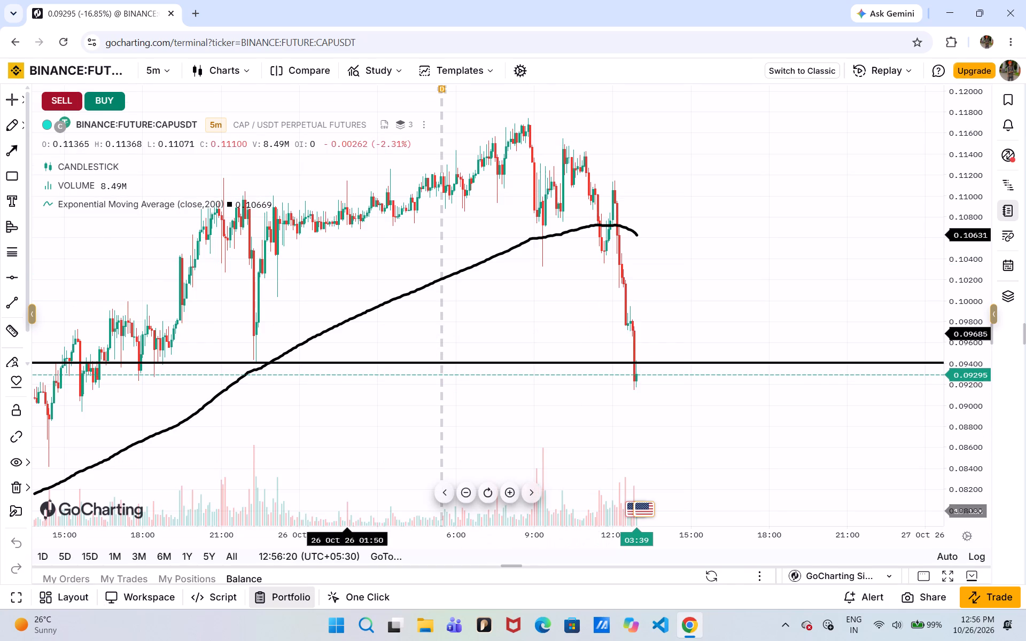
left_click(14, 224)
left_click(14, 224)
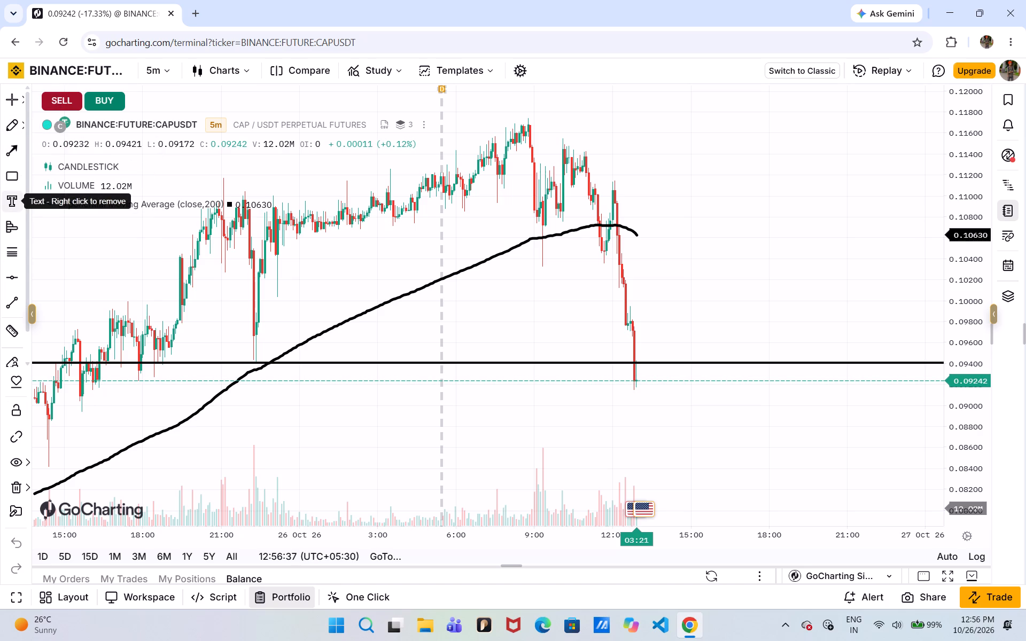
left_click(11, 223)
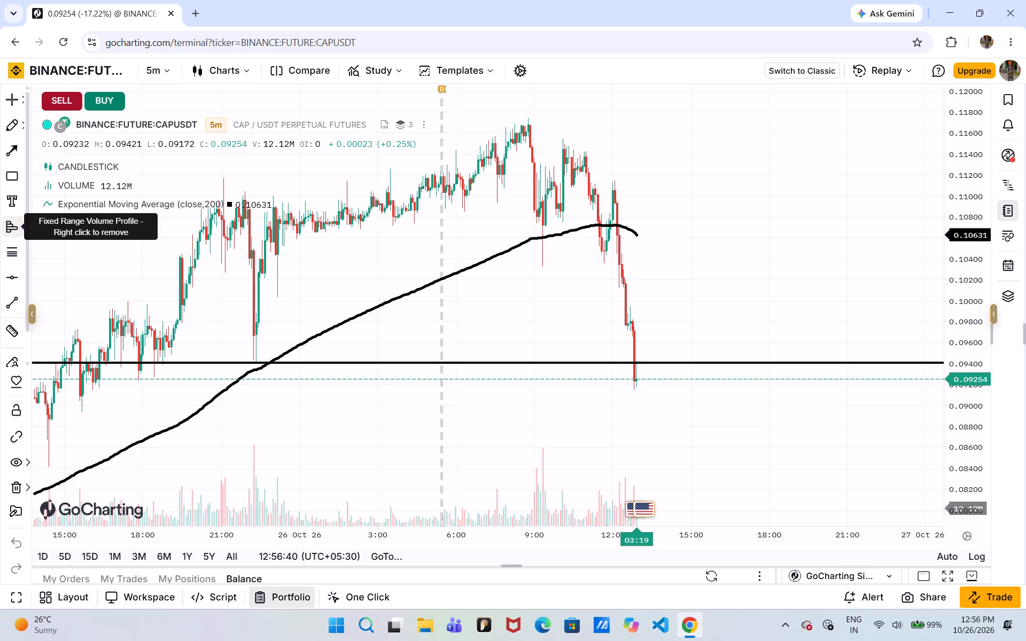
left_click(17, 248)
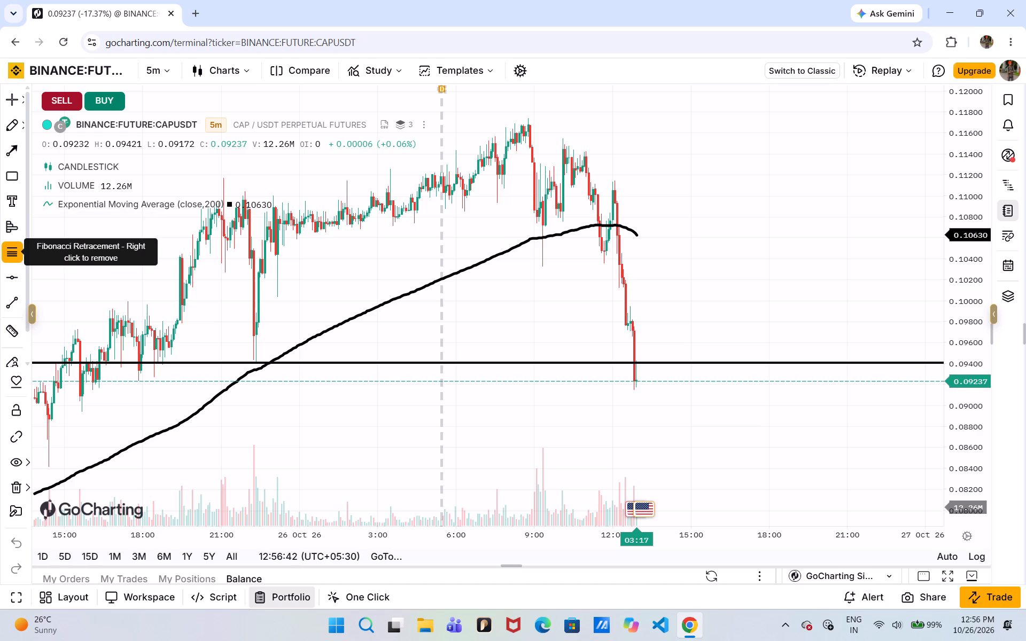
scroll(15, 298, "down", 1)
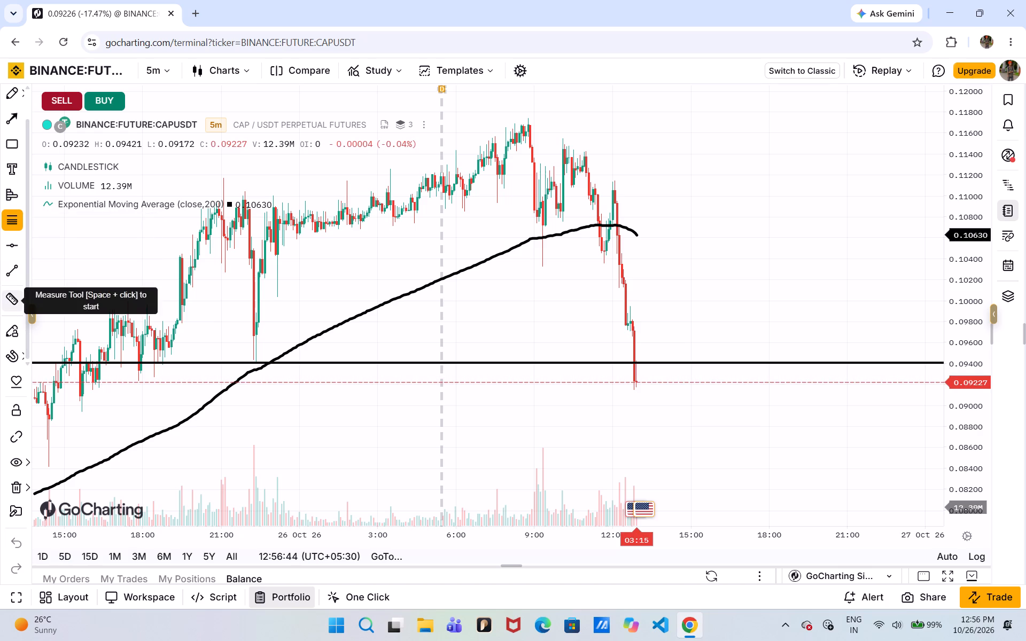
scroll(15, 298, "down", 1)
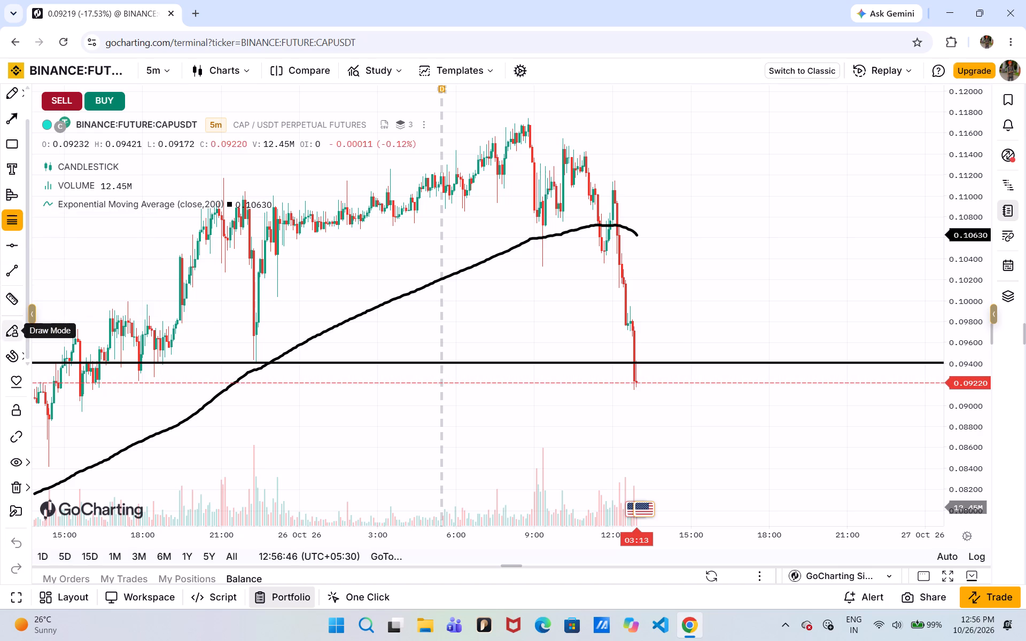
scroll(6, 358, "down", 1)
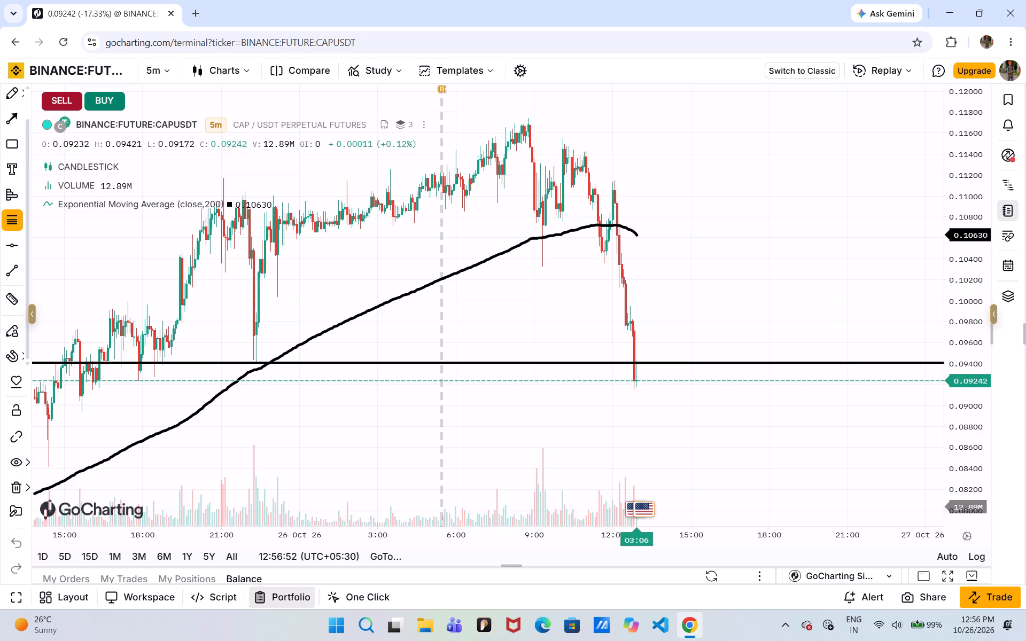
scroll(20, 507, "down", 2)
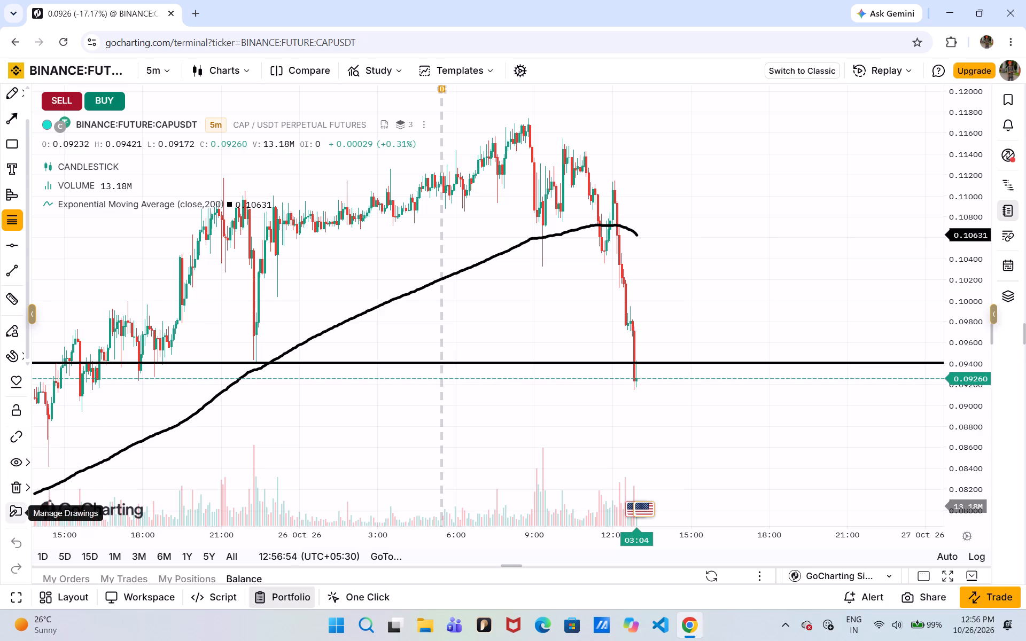
Switch the charting terminal to full-screen mode.
left_click(16, 593)
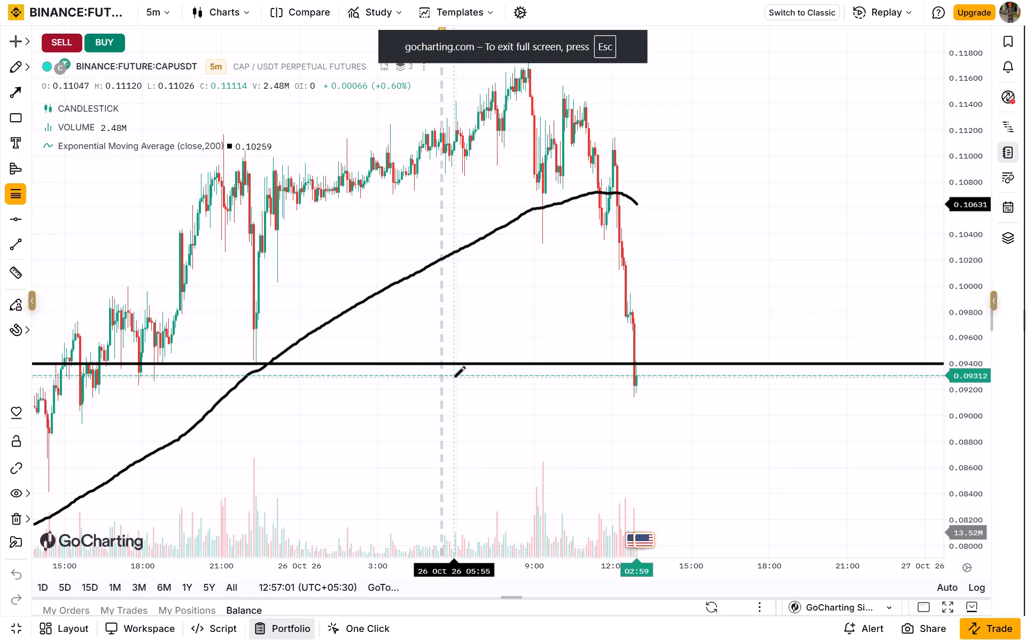
Look through the trade and DOM, order book, options chain, expiry calendar and chart object list views, closing each one.
left_click(1007, 120)
left_click(1007, 120)
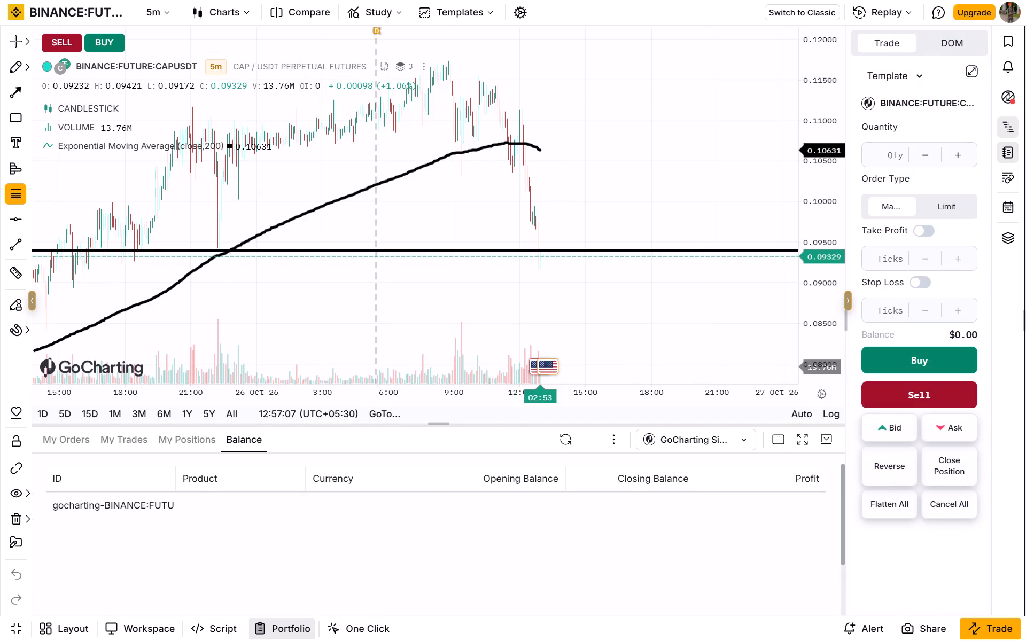
left_click(1011, 146)
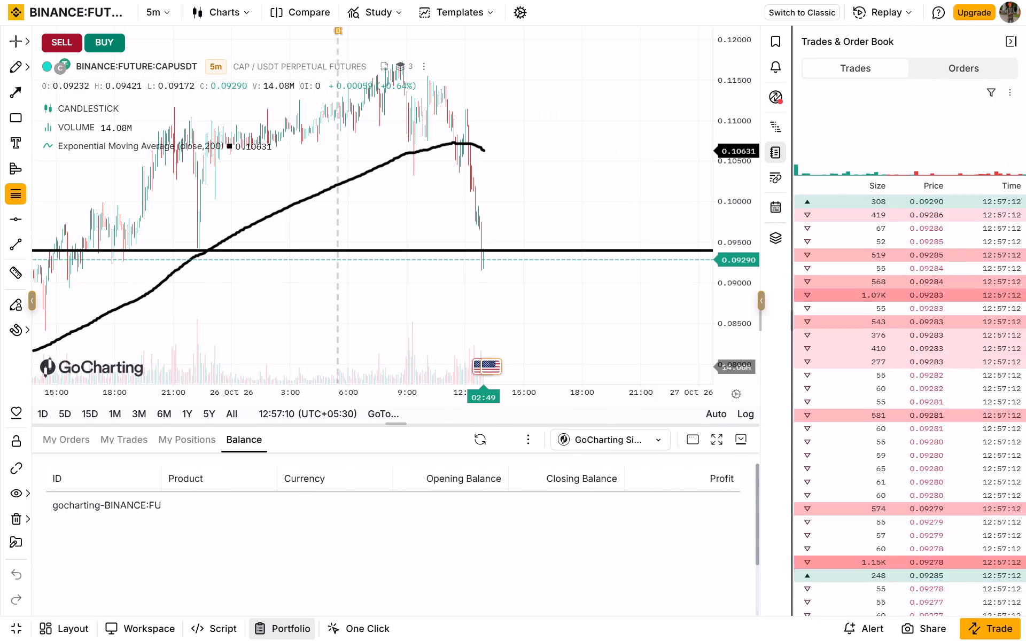
key("ctrl+z")
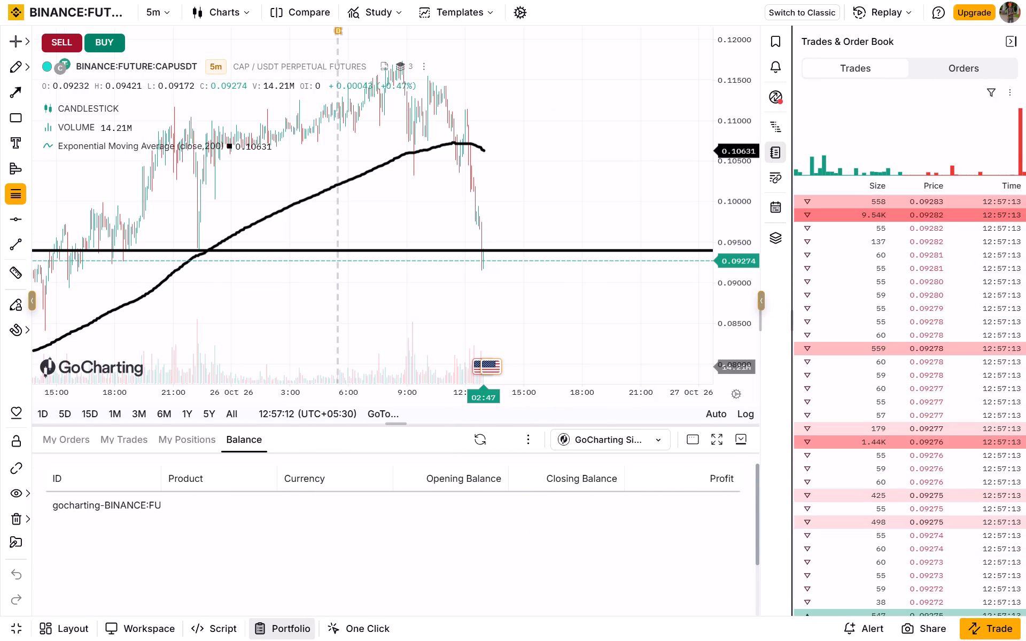
left_click(1012, 37)
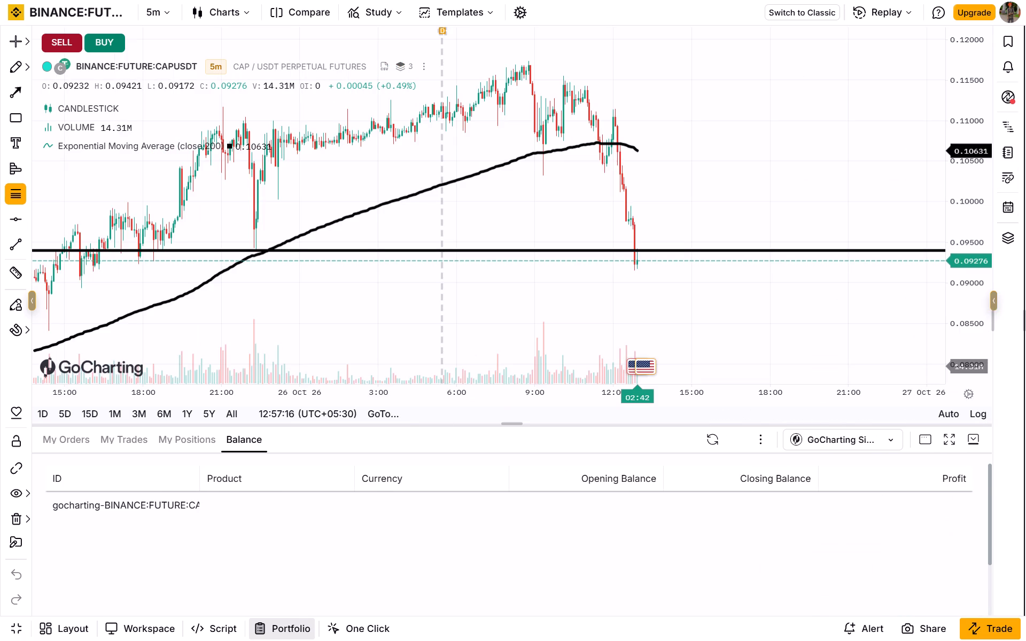
left_click(1010, 179)
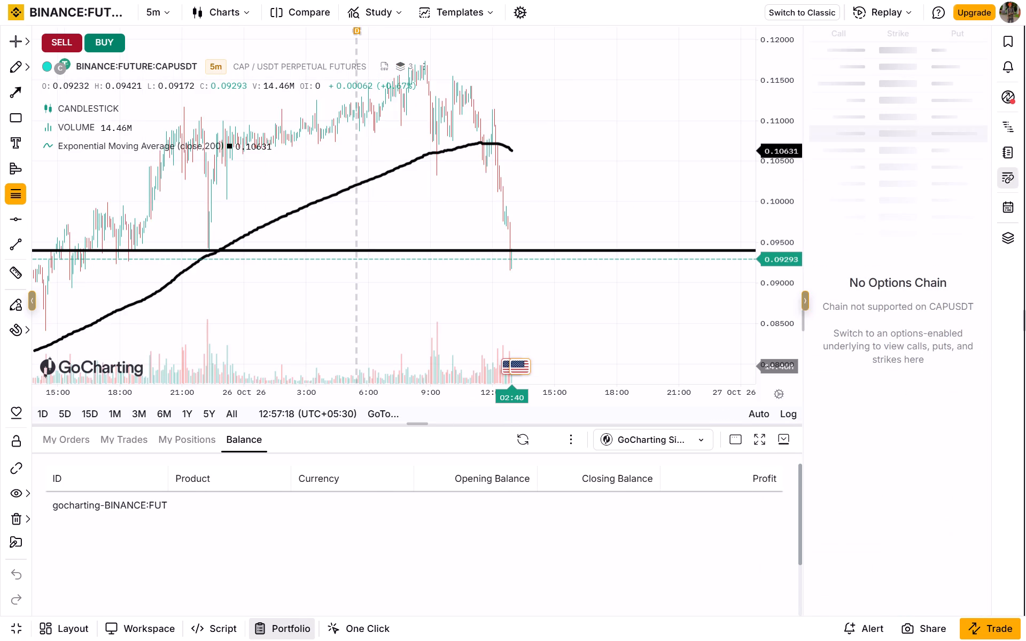
left_click(1010, 179)
left_click(1012, 215)
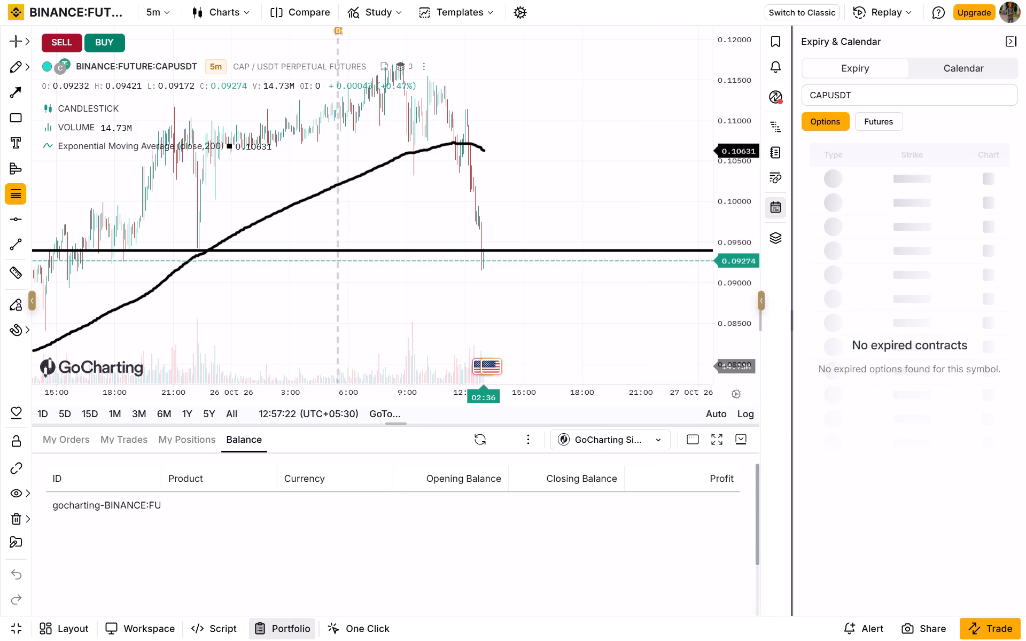
left_click(1009, 34)
left_click(1020, 245)
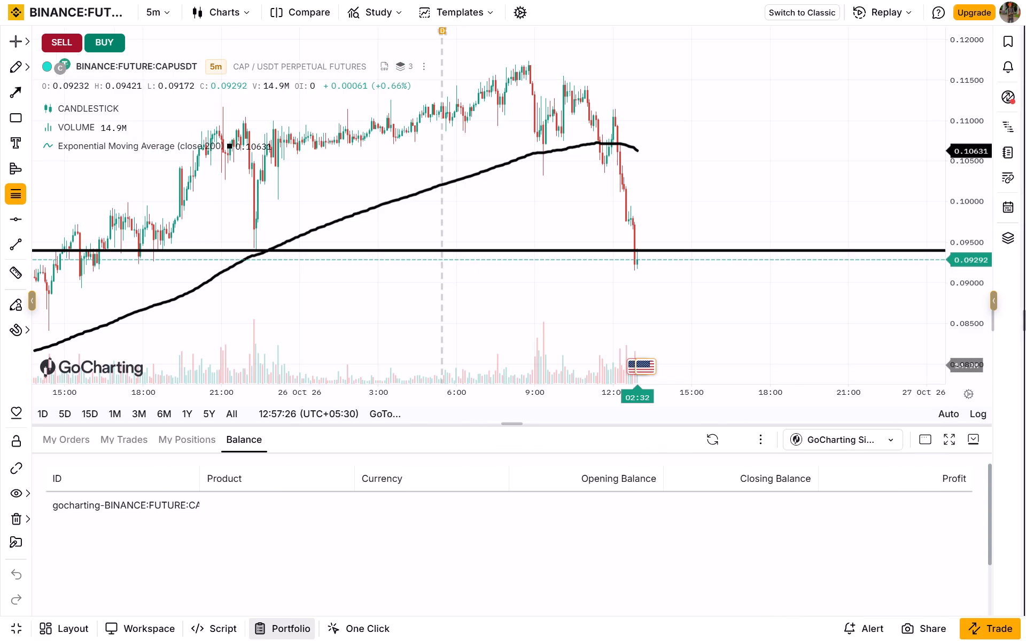
left_click(1016, 239)
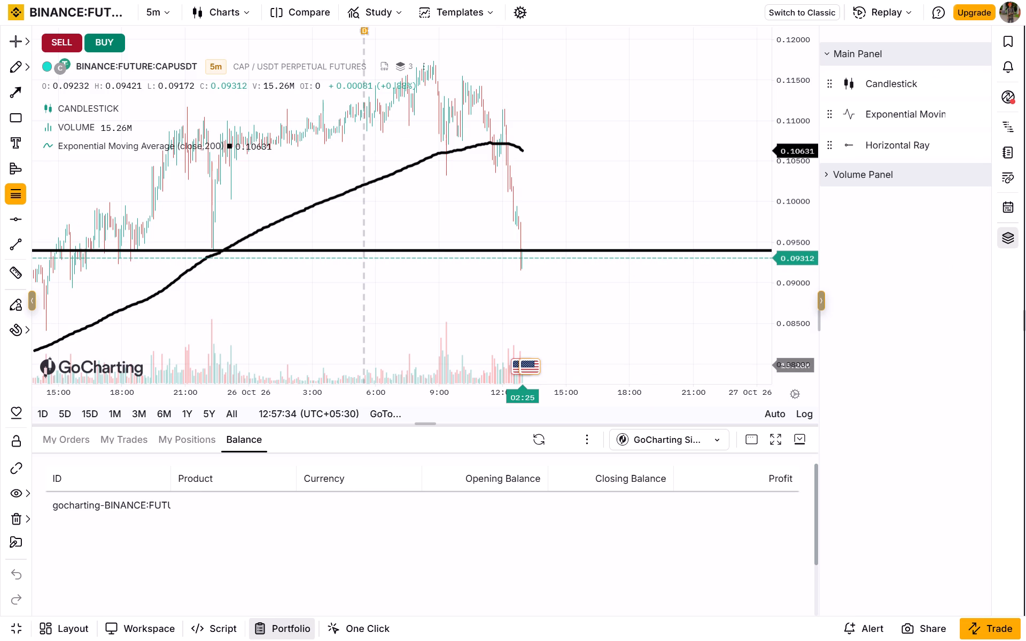
left_click(1012, 237)
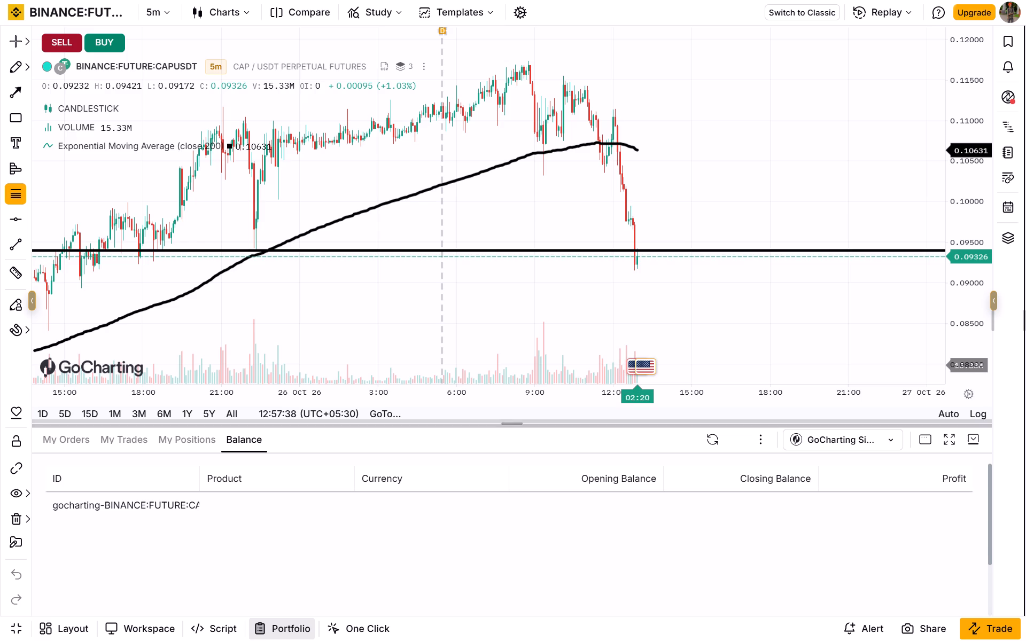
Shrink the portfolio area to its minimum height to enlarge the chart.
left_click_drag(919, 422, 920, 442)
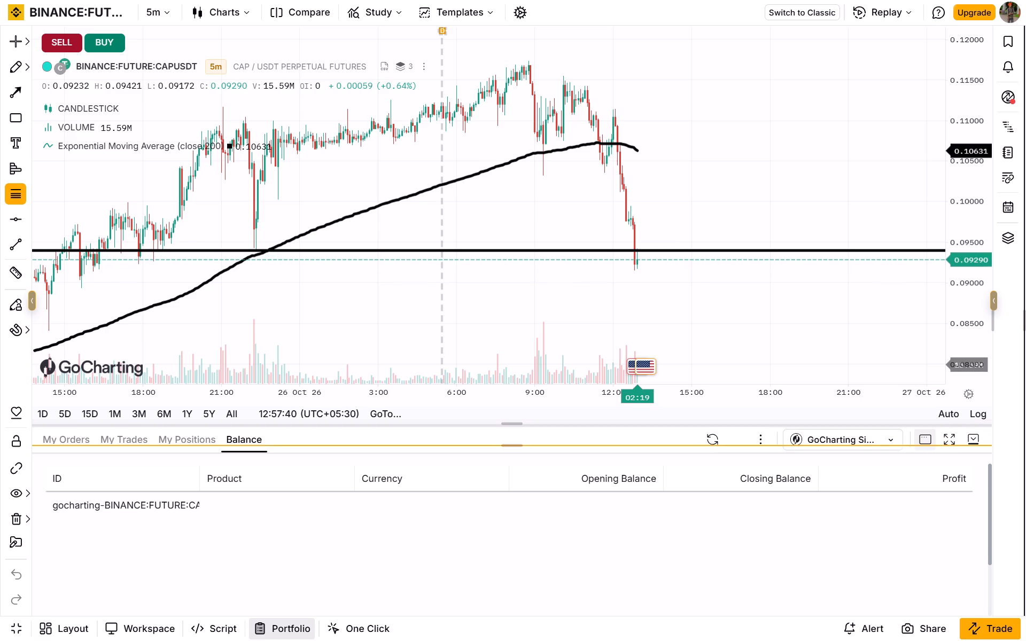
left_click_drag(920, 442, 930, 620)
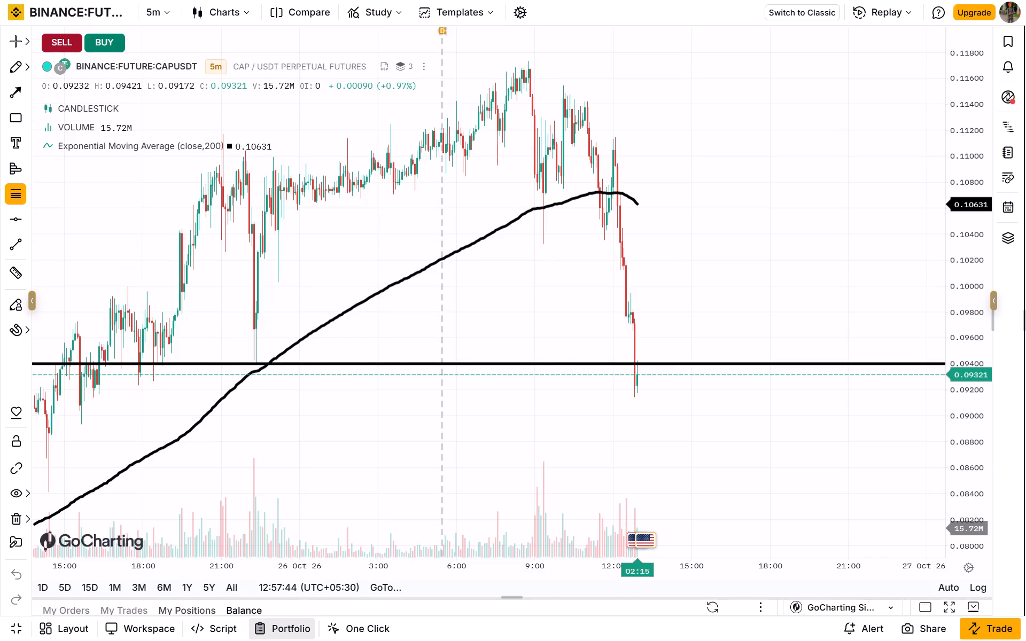
Show the one-click trading bar, and look through the workspace options and the portfolio's docking options.
left_click(345, 630)
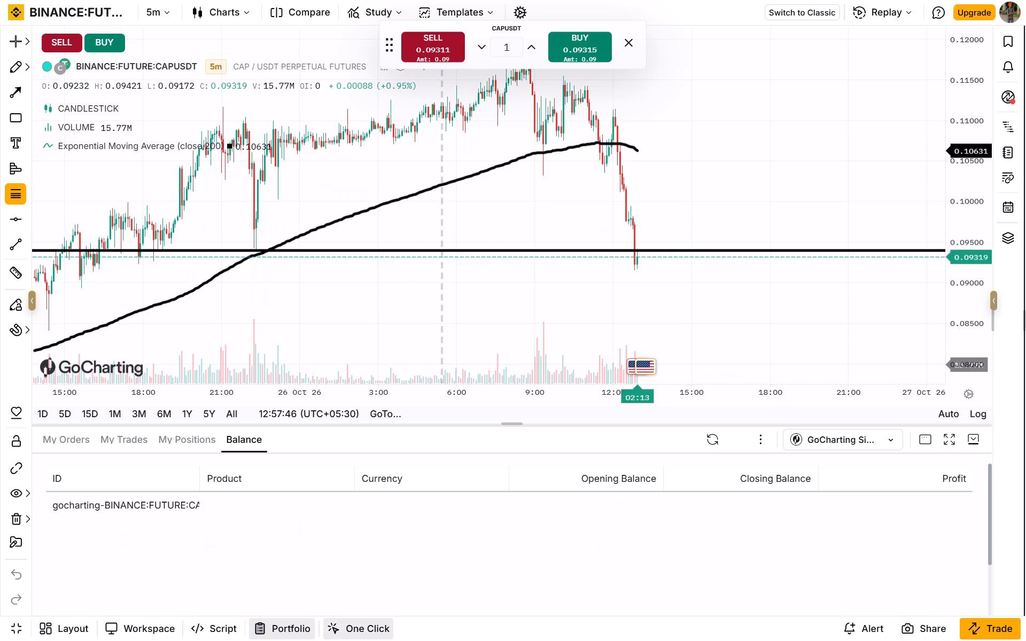
left_click(156, 629)
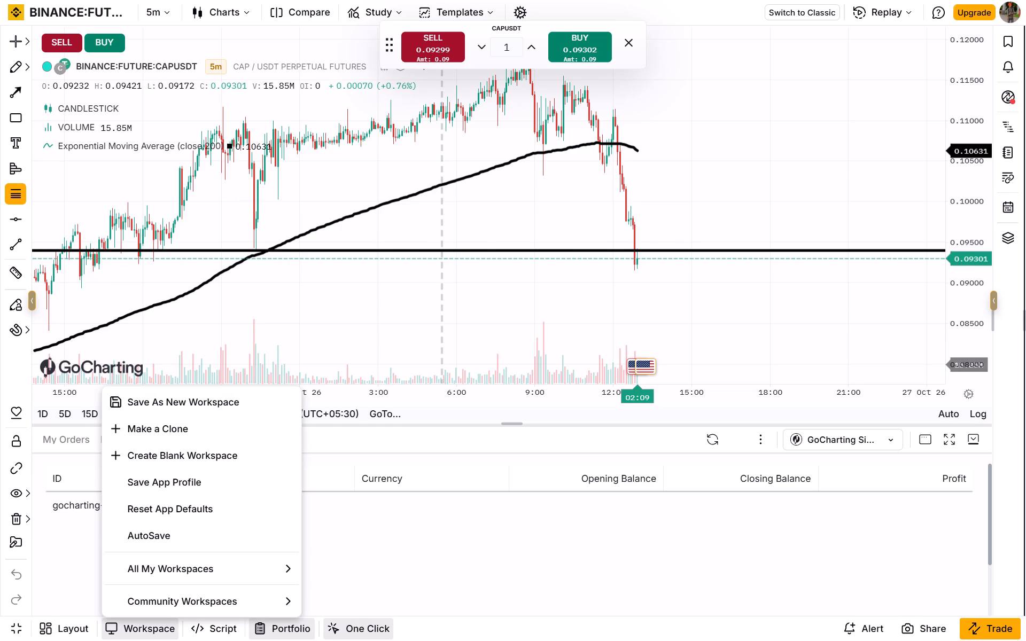
left_click(927, 444)
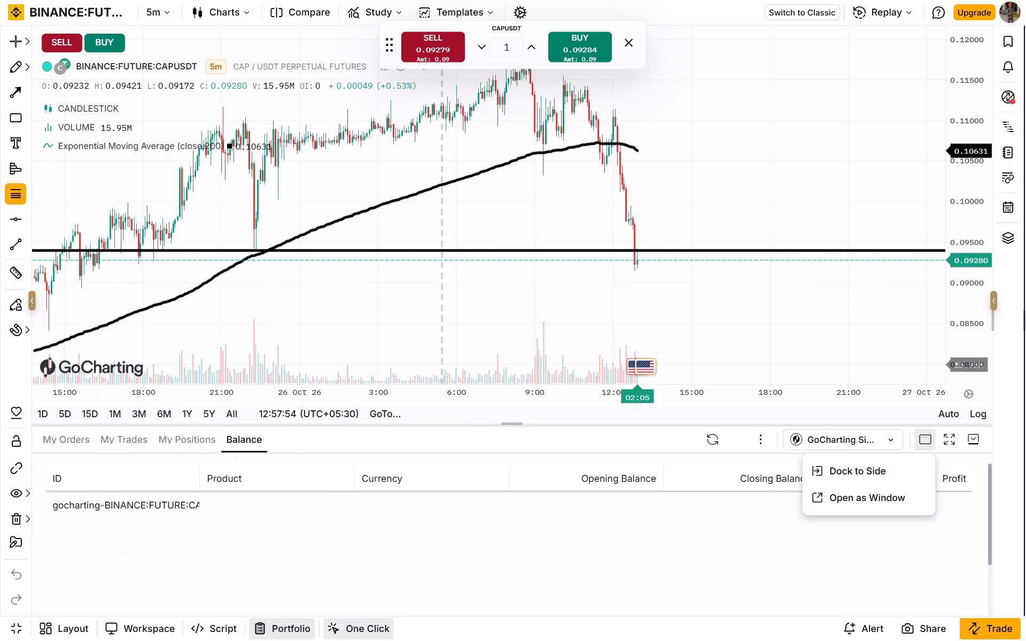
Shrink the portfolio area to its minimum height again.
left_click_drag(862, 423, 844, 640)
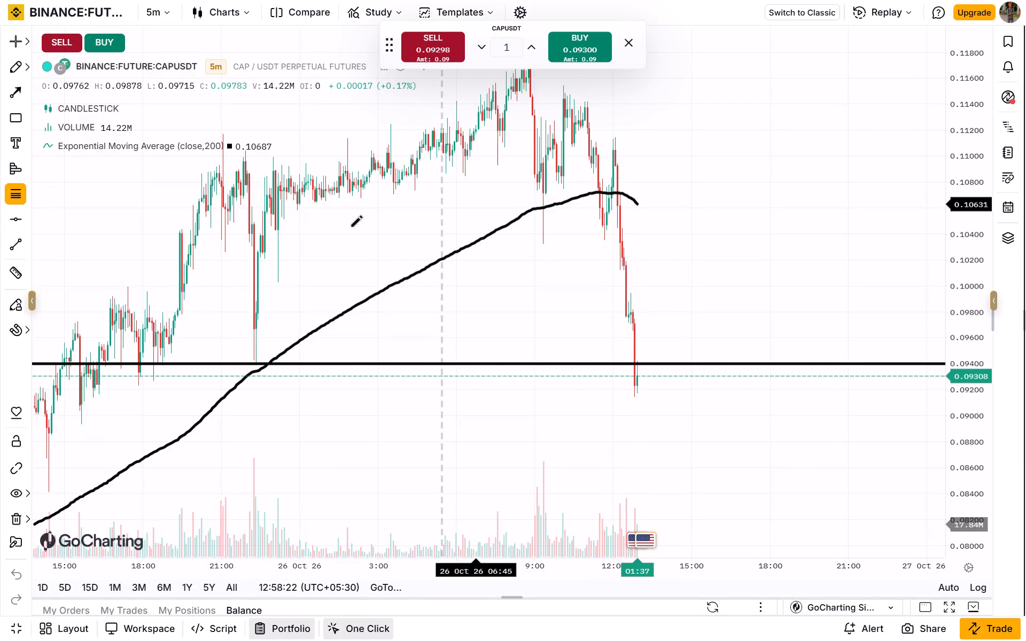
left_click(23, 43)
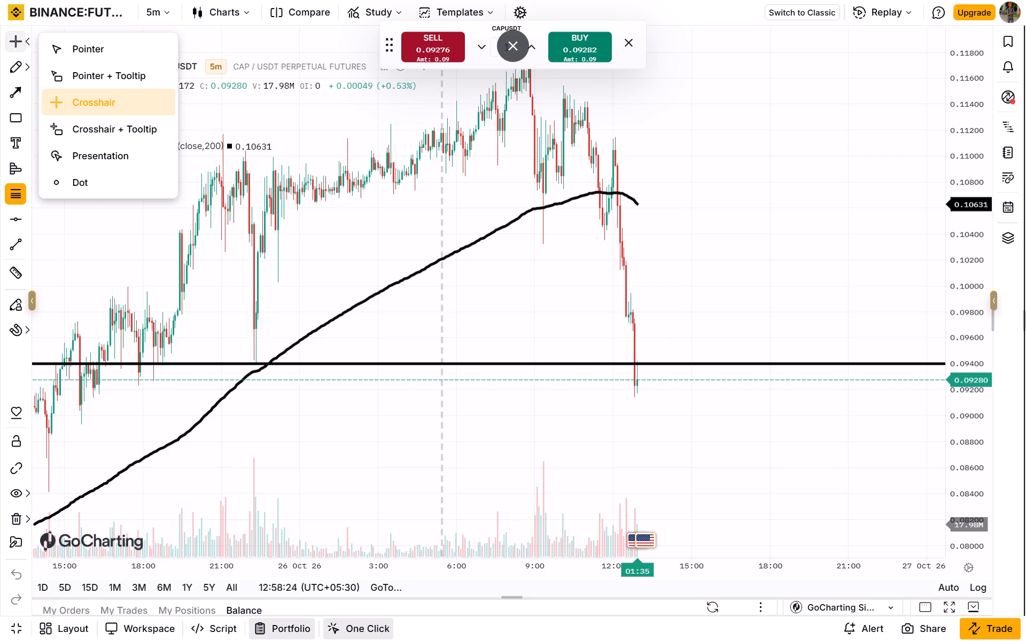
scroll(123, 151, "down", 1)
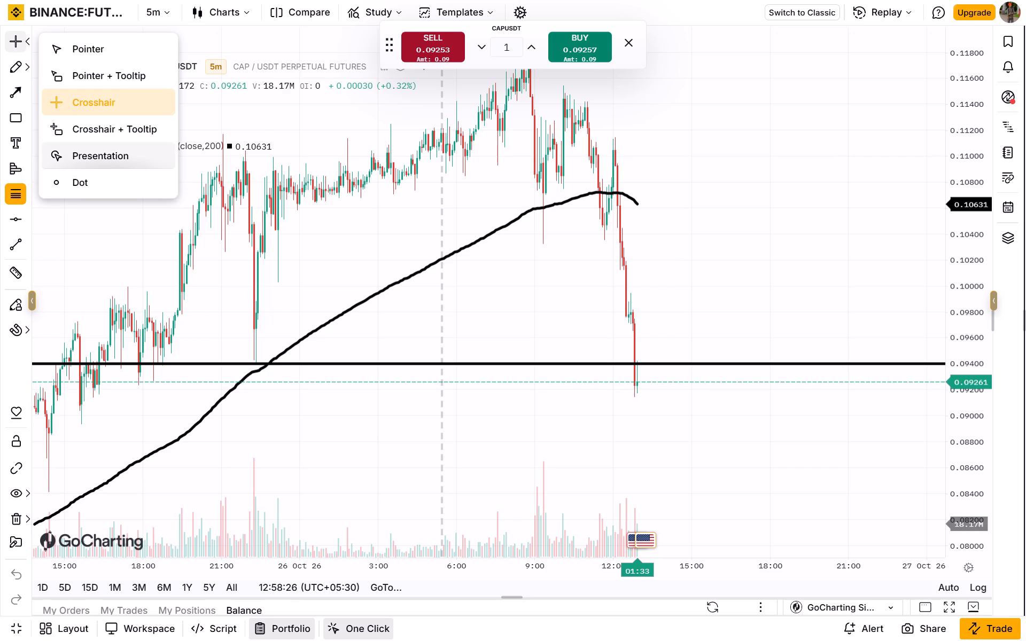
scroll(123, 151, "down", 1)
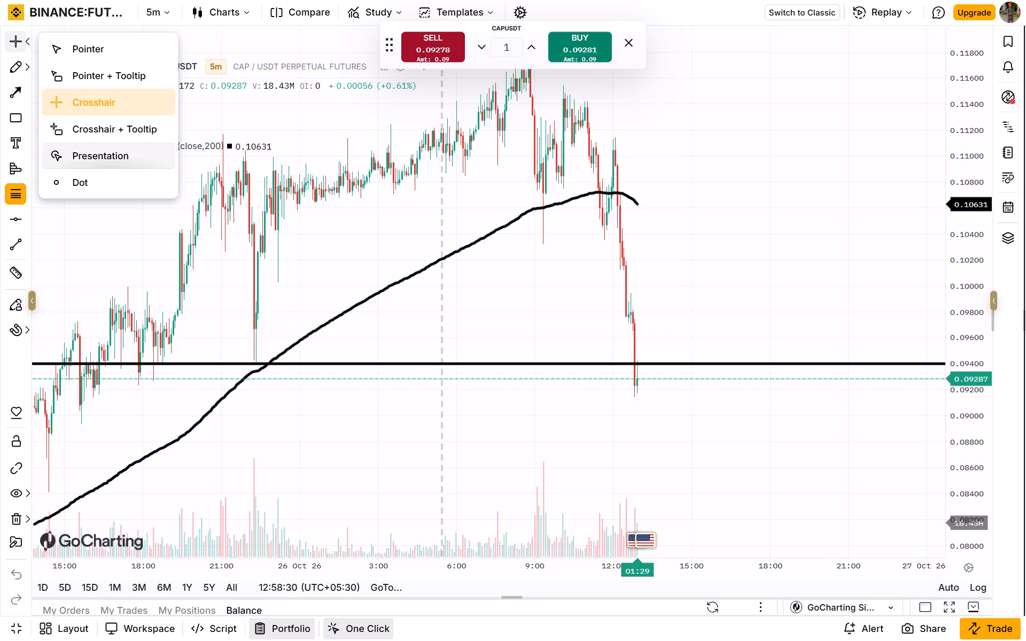
Search the drawing tools for "shor" and add Short Position to the favourites.
left_click(26, 61)
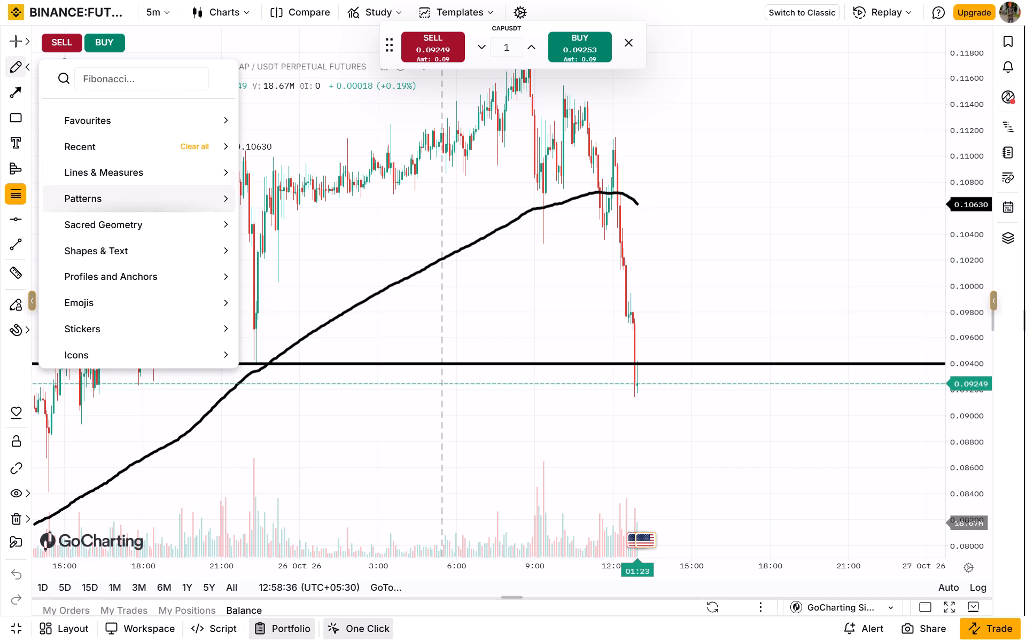
scroll(163, 268, "down", 2)
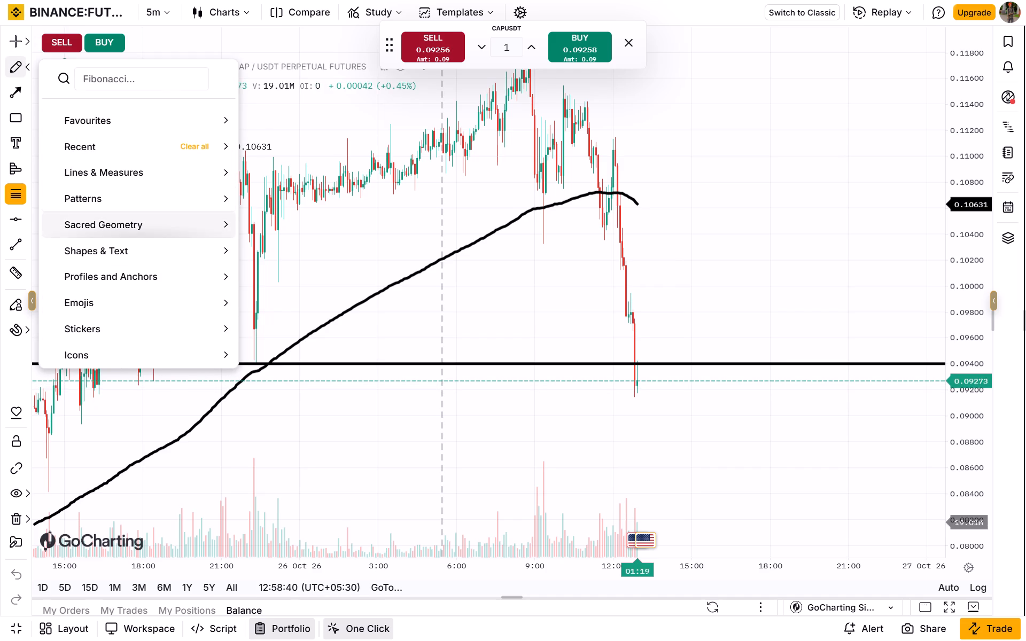
left_click(162, 73)
type("shor")
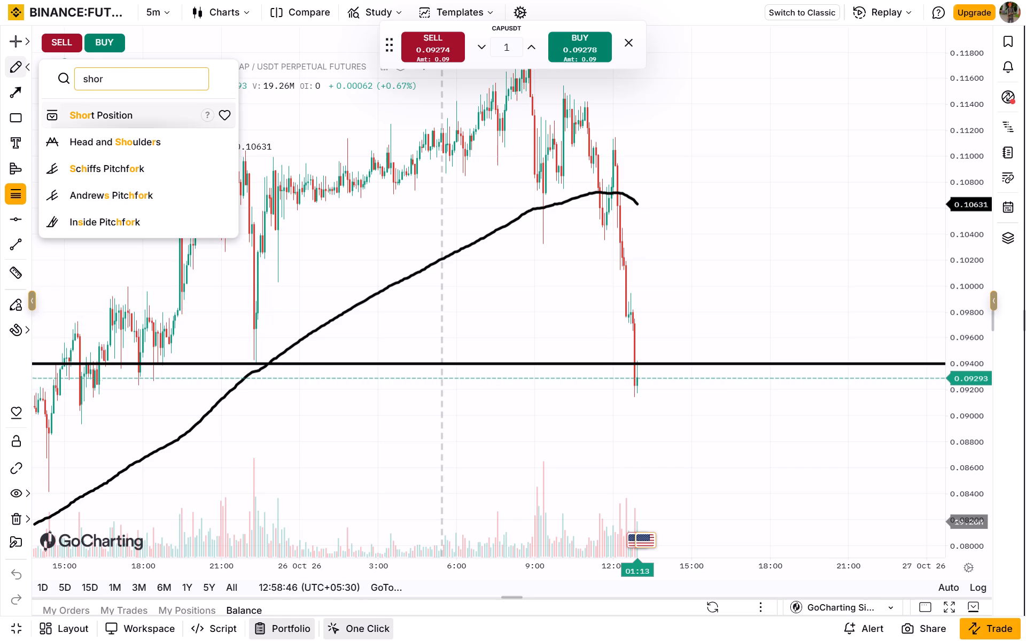
left_click(225, 112)
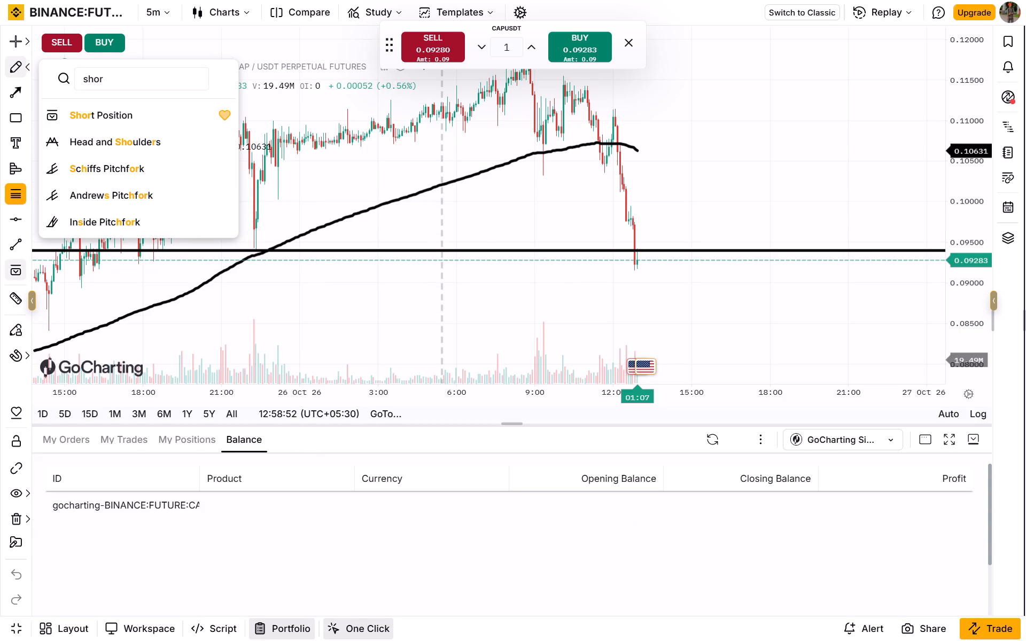
Search the drawing tools for "long" and add Long Position to the favourites.
left_click(151, 78)
key("BackSpace")
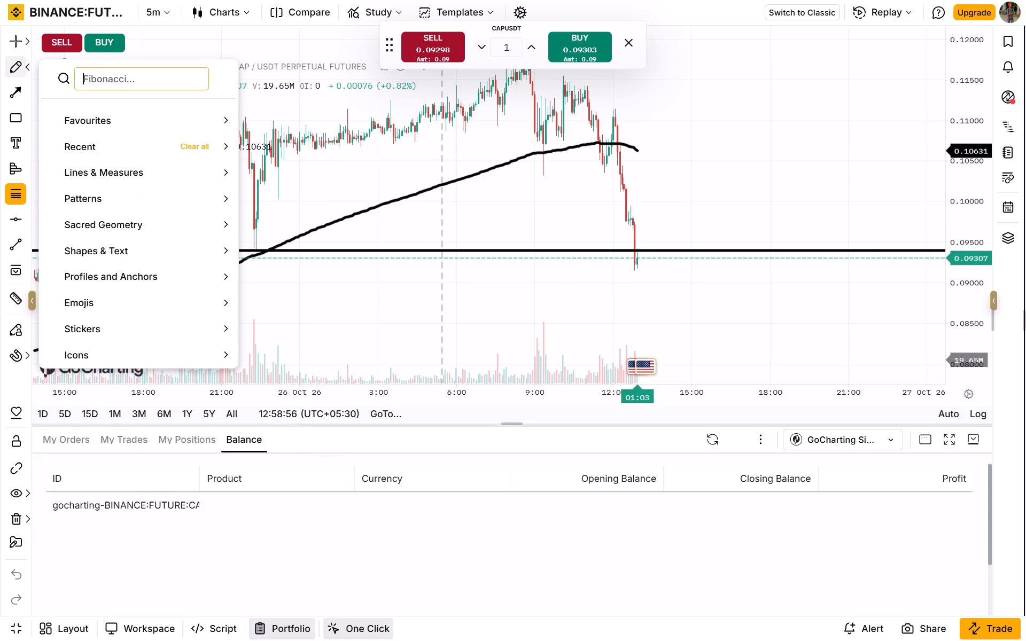
key("BackSpace")
type("lo")
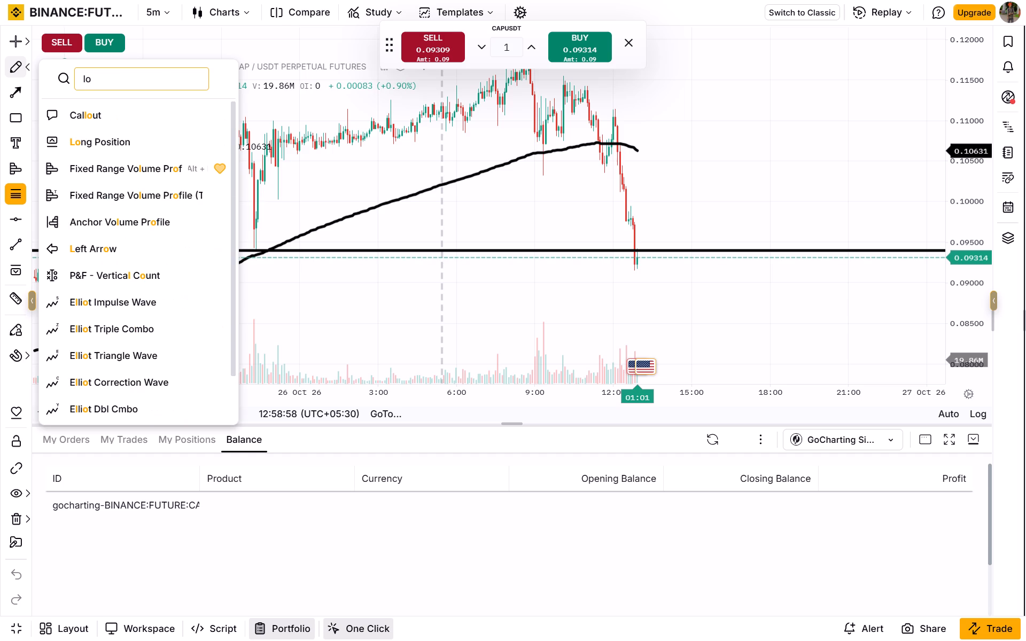
type("ng")
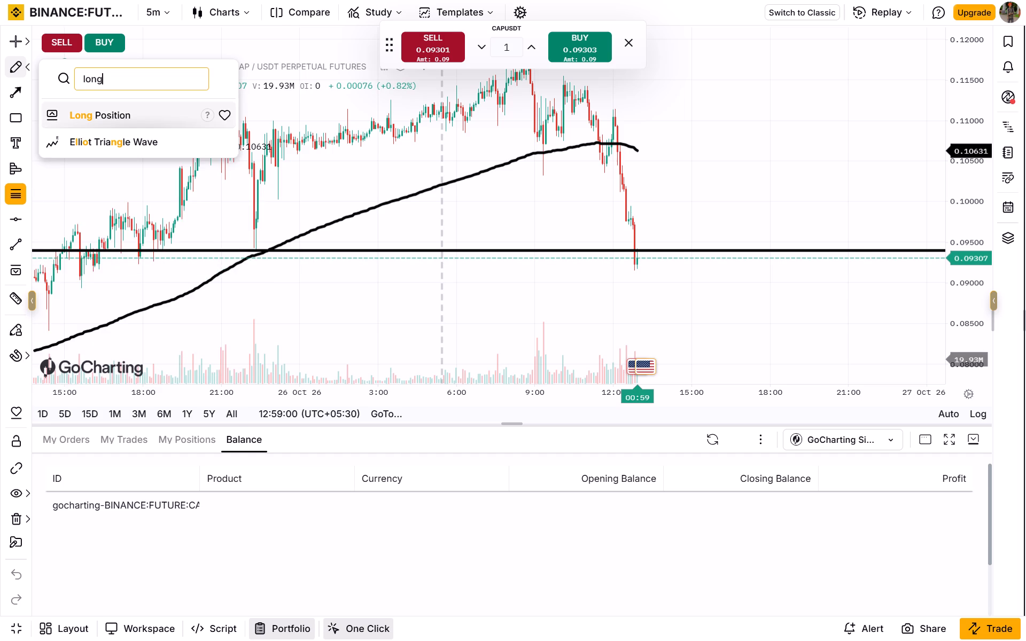
left_click(229, 110)
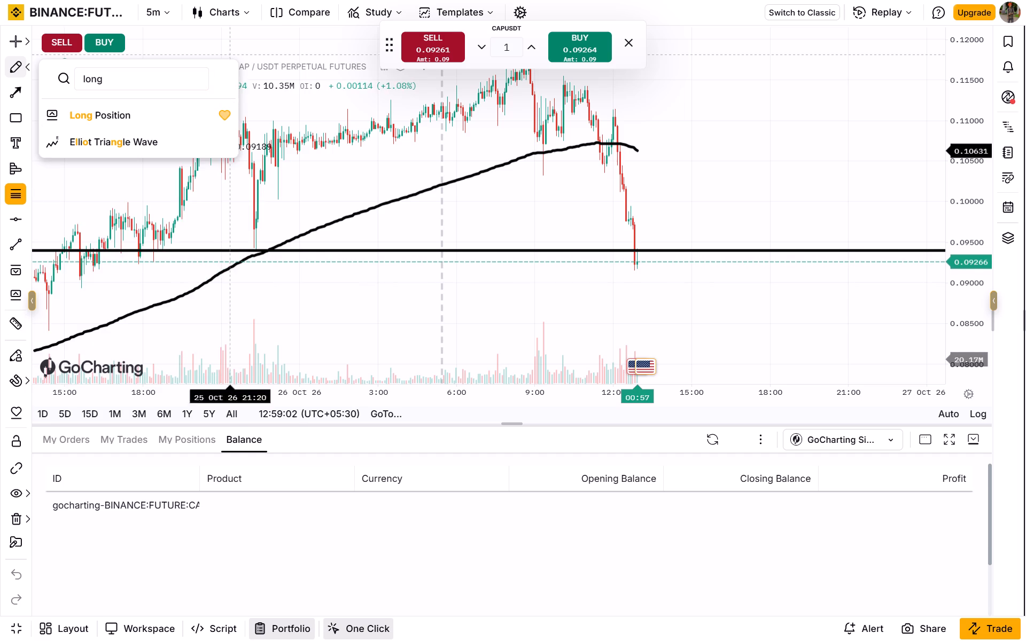
Close the floating one-click trading bar for CAPUSDT.
left_click(629, 37)
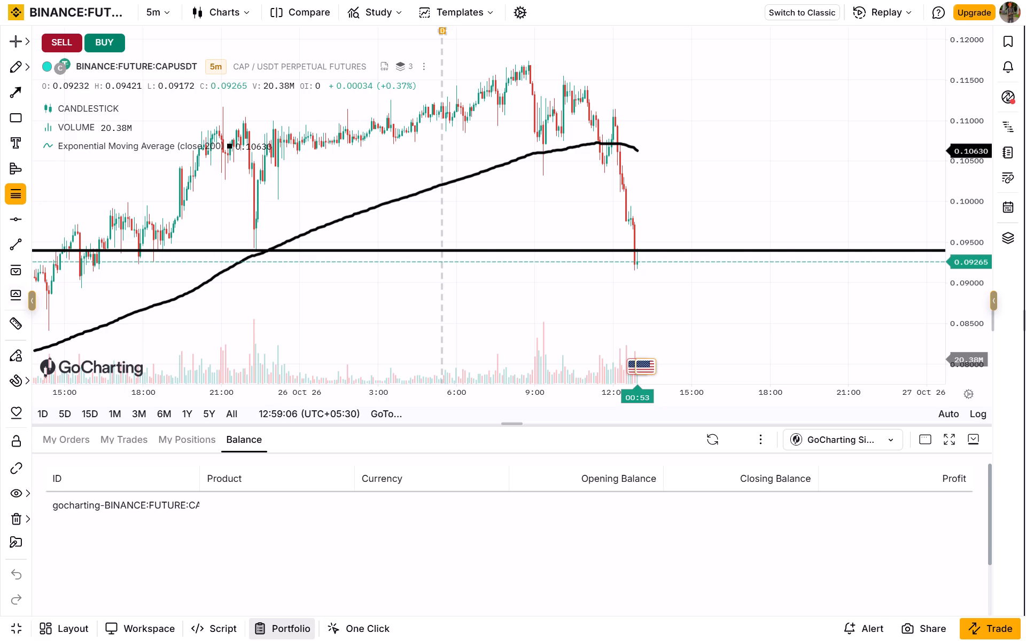
Place a Short Position beside the latest candle with its entry at about 0.09272.
left_click(21, 266)
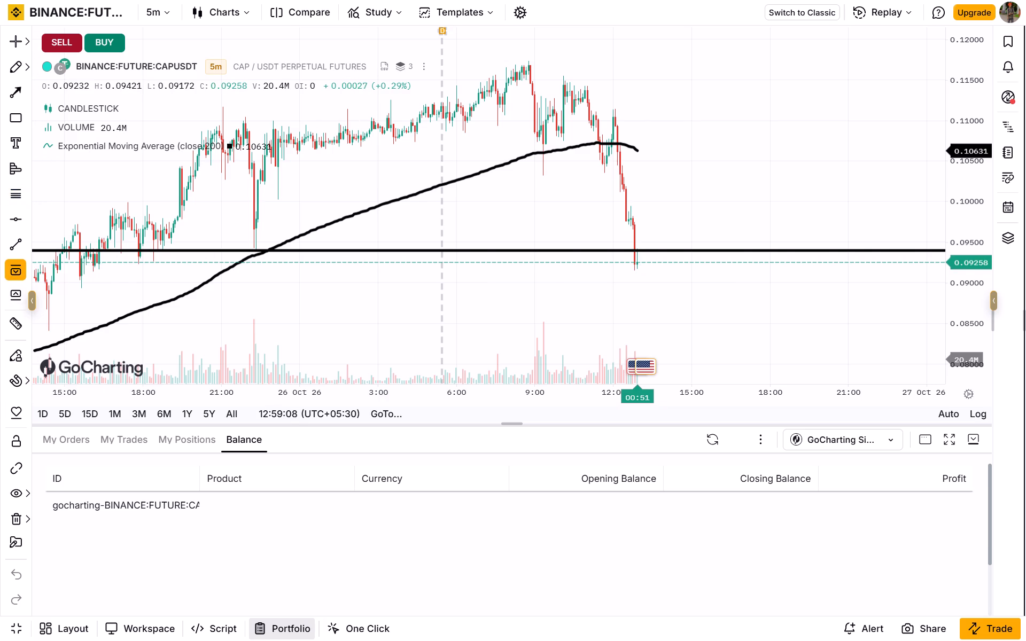
left_click(641, 261)
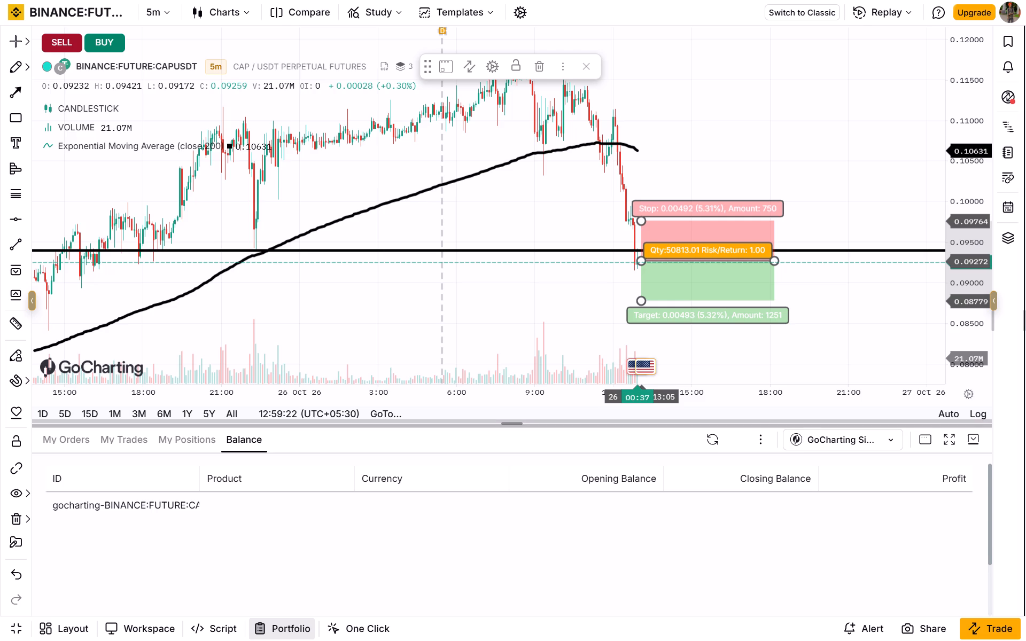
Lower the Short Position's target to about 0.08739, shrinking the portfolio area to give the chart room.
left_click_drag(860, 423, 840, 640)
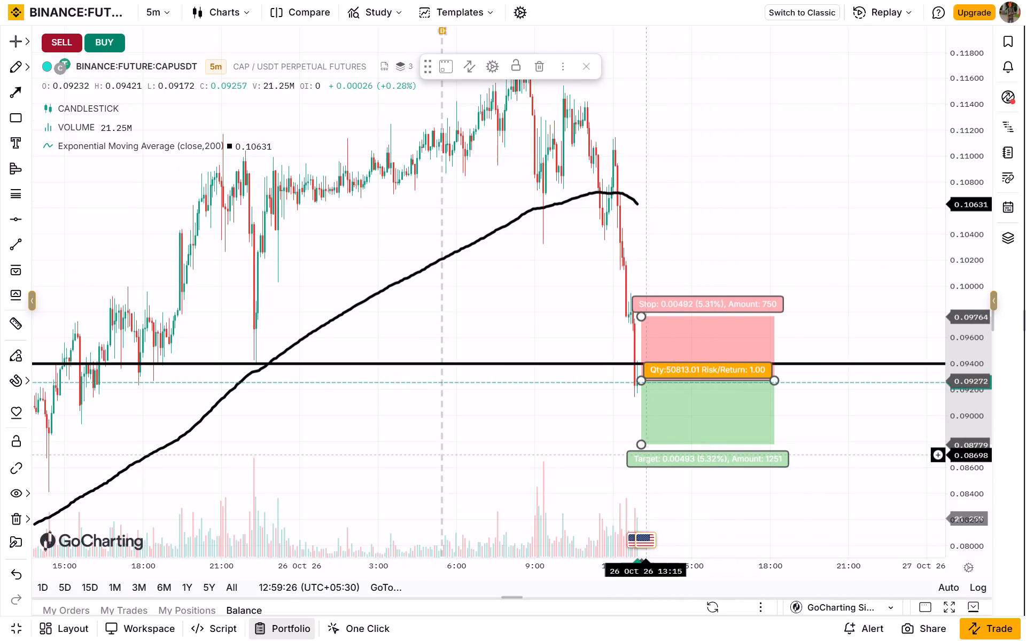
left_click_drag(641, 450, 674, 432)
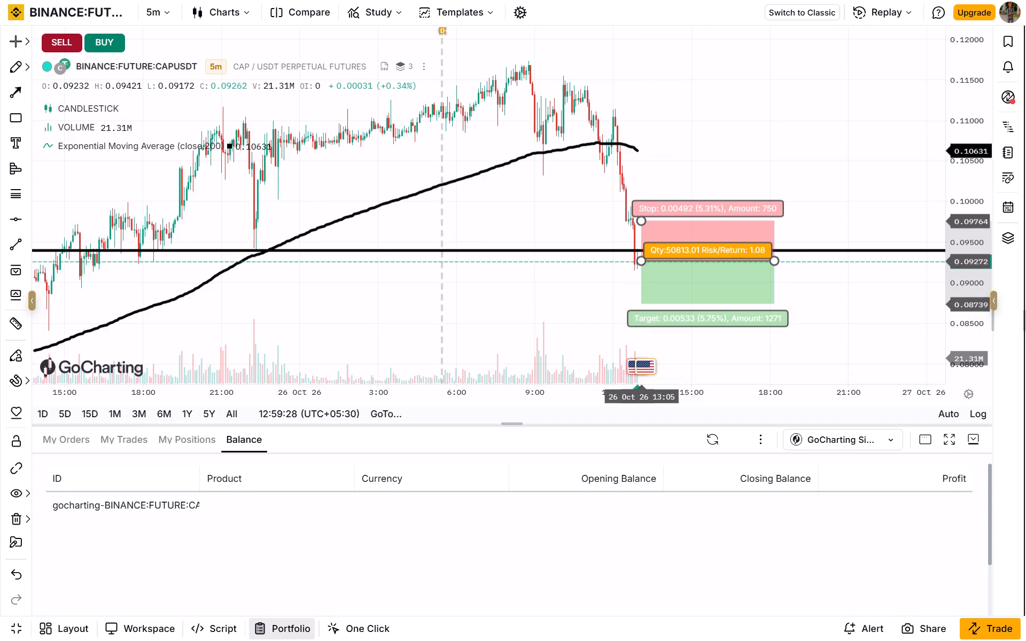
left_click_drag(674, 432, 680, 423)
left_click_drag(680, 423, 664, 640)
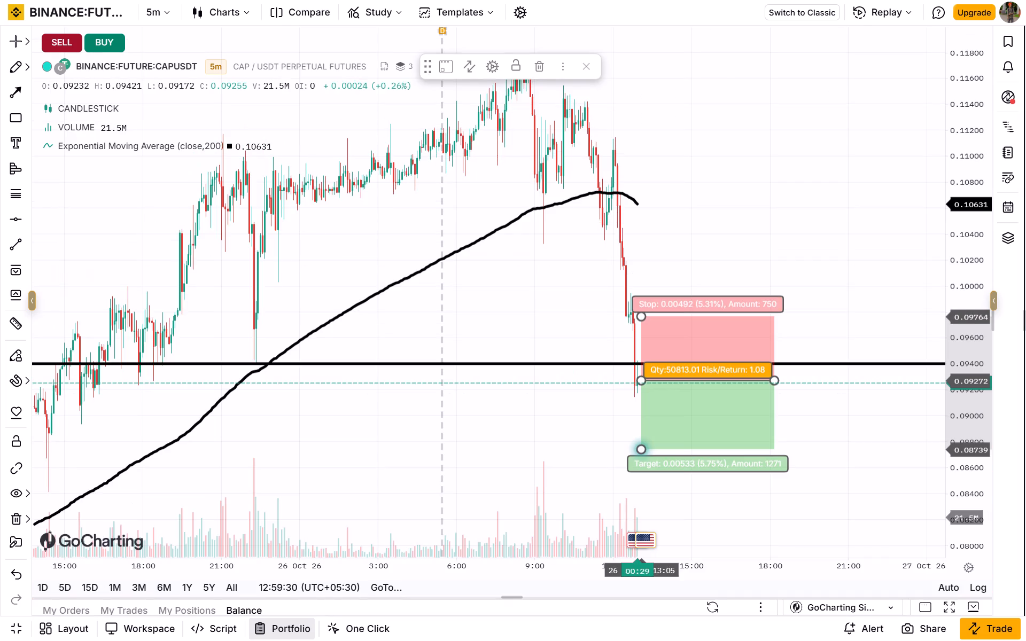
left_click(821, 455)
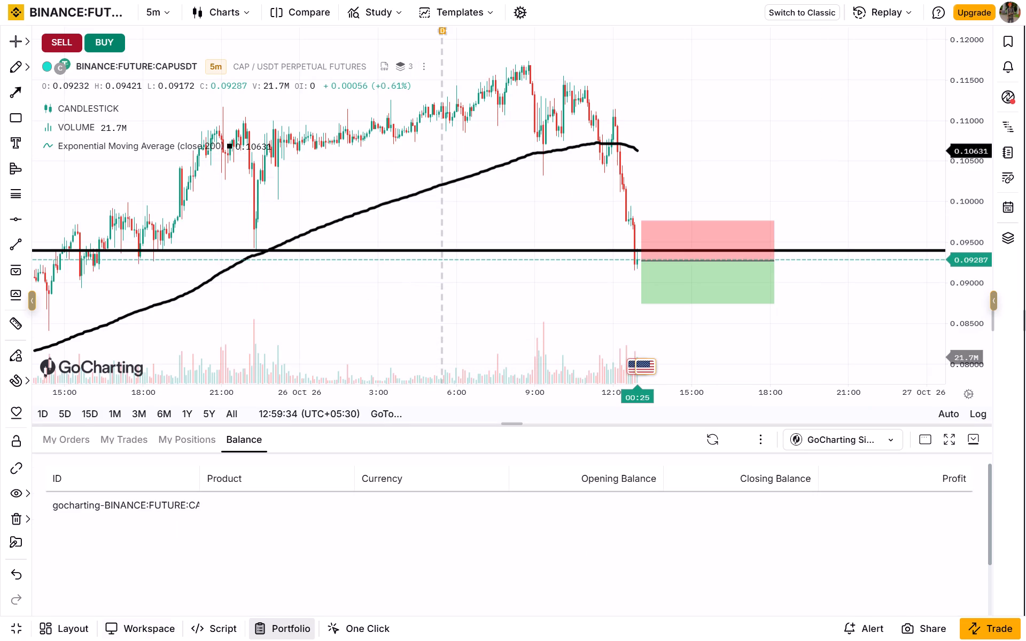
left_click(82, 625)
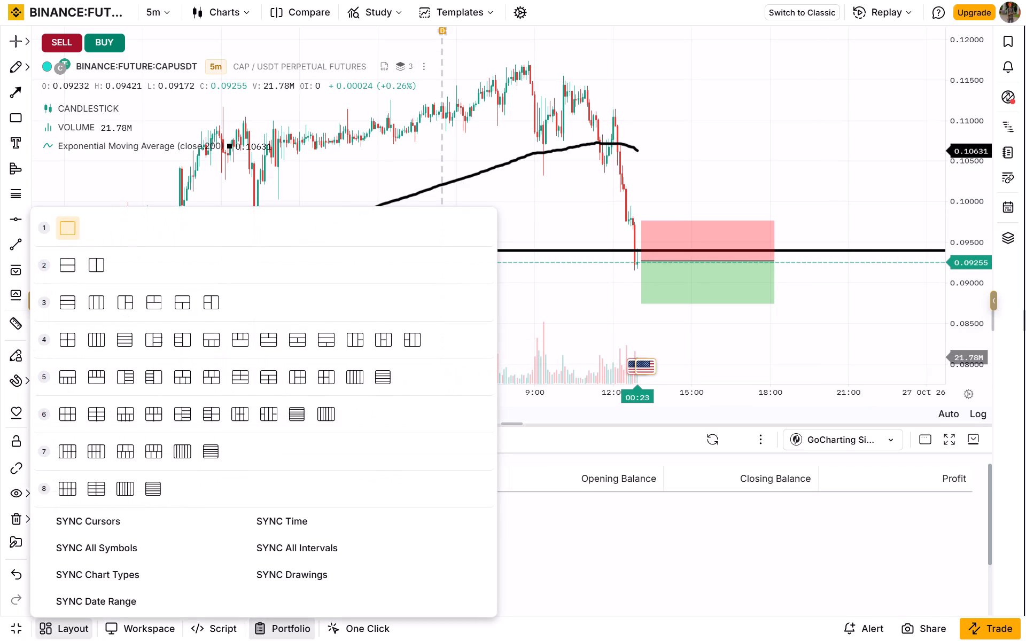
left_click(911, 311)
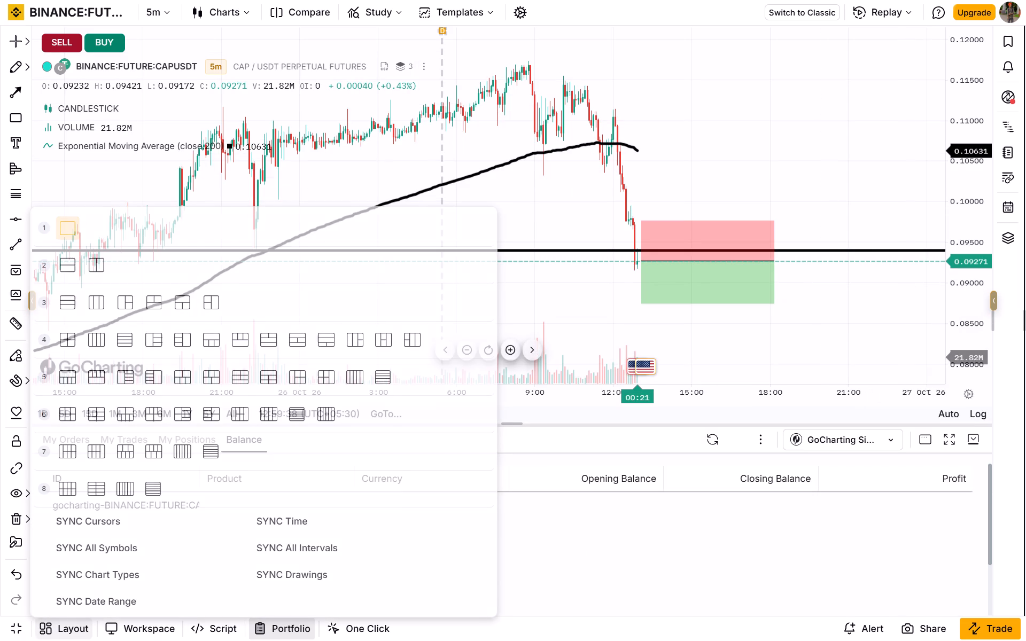
Hide the portfolio area so the chart takes the full height.
left_click(958, 439)
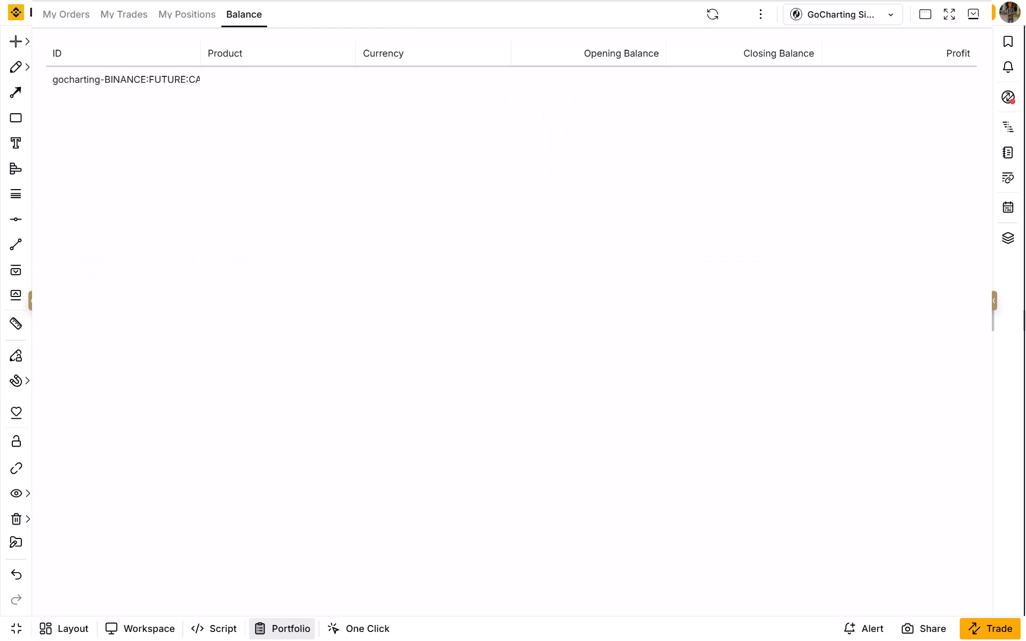
left_click(970, 7)
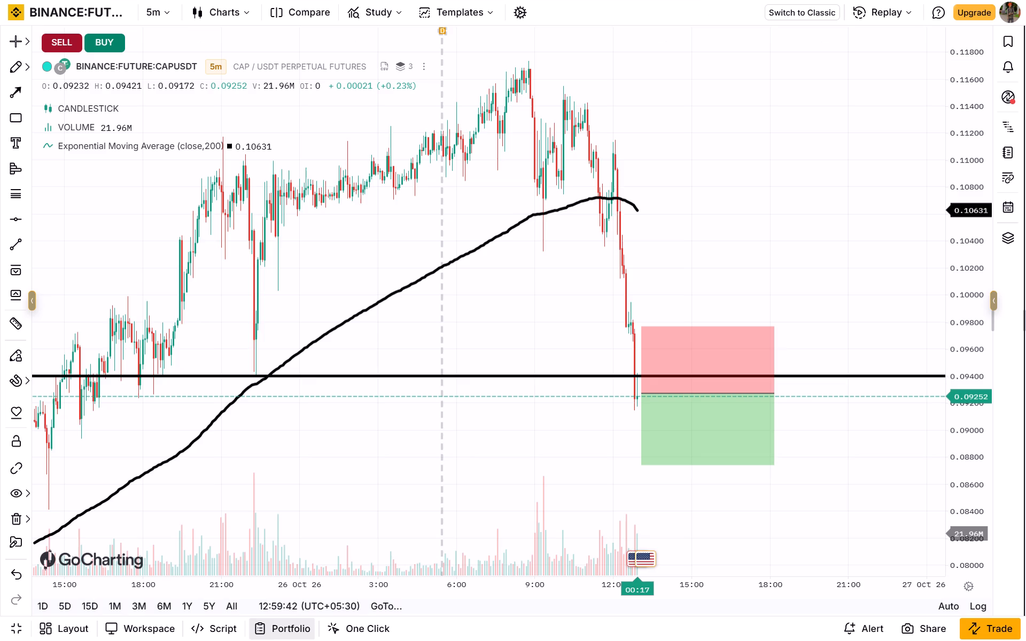
left_click(818, 423)
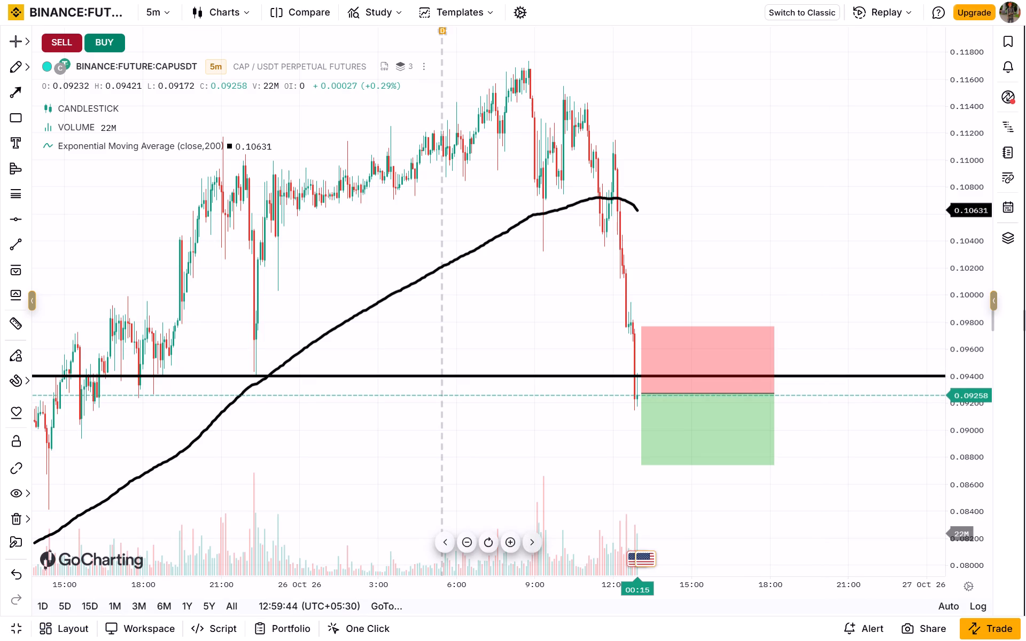
Move the Short Position back to the 12:50 candle with its entry at about 0.09257.
left_click(730, 437)
left_click_drag(730, 437, 718, 439)
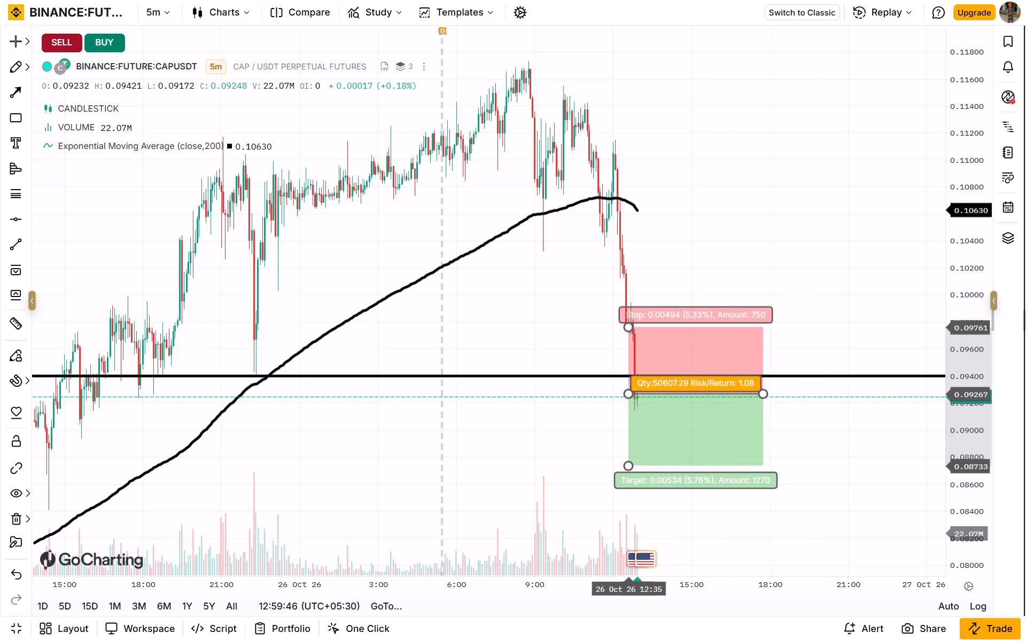
left_click_drag(718, 439, 723, 439)
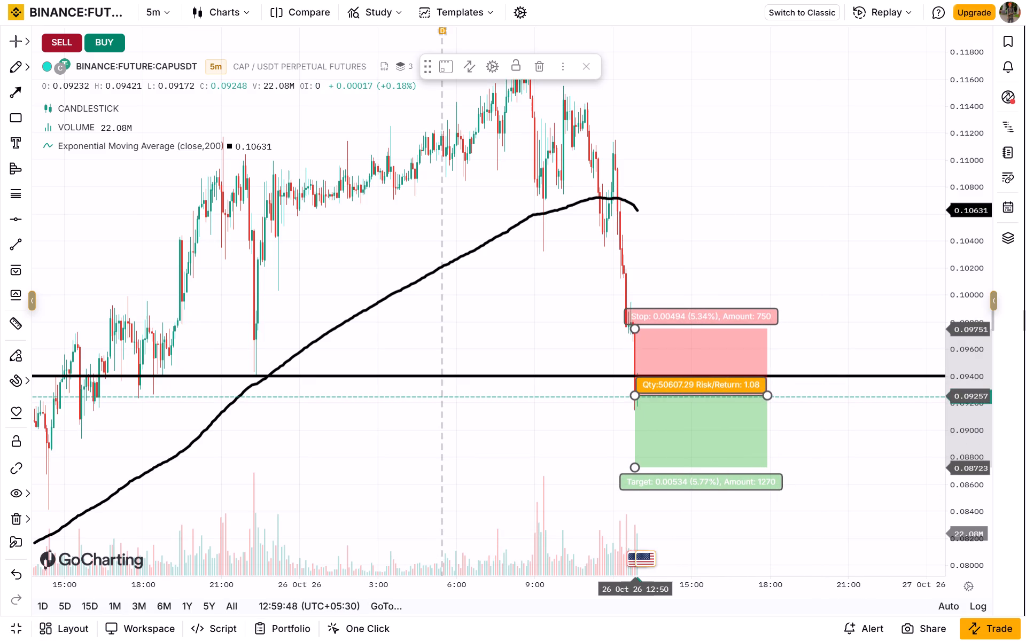
left_click(702, 354)
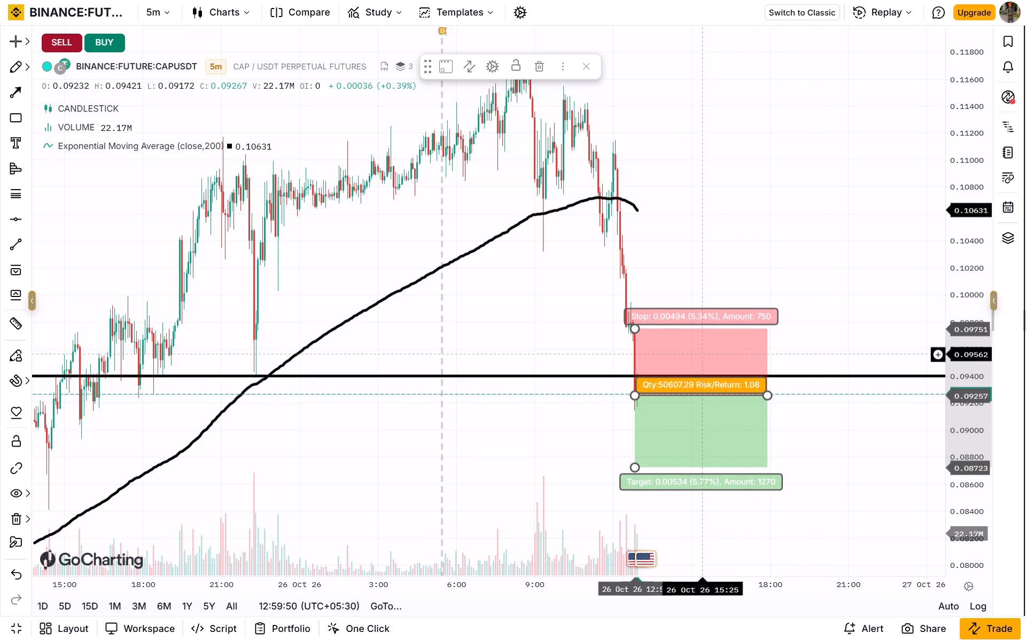
left_click(717, 285)
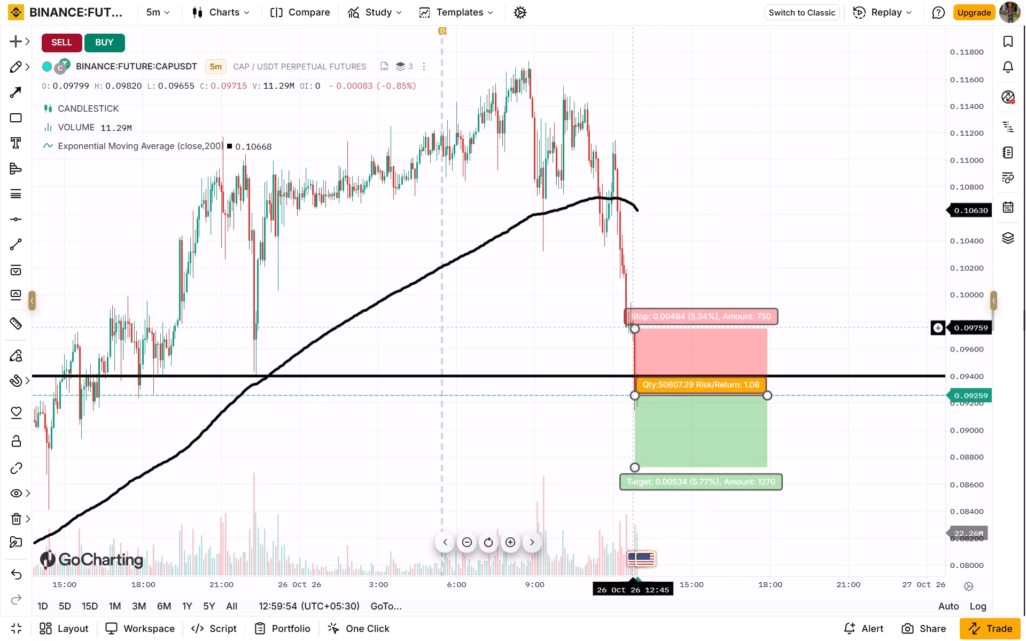
Tighten the Short Position's stop to about 0.09631.
left_click_drag(638, 325, 631, 343)
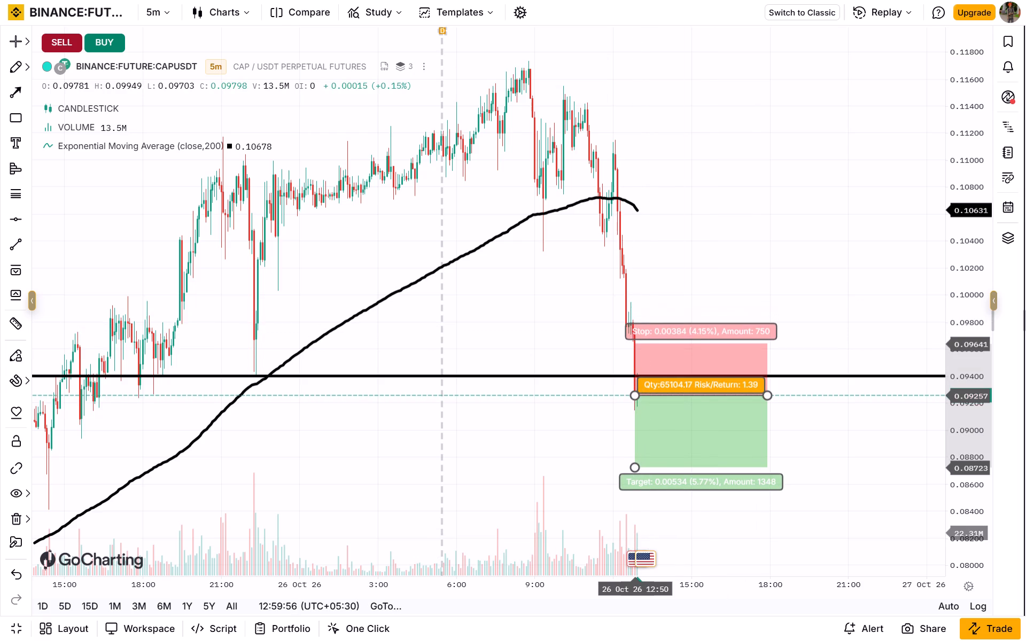
left_click_drag(631, 343, 628, 346)
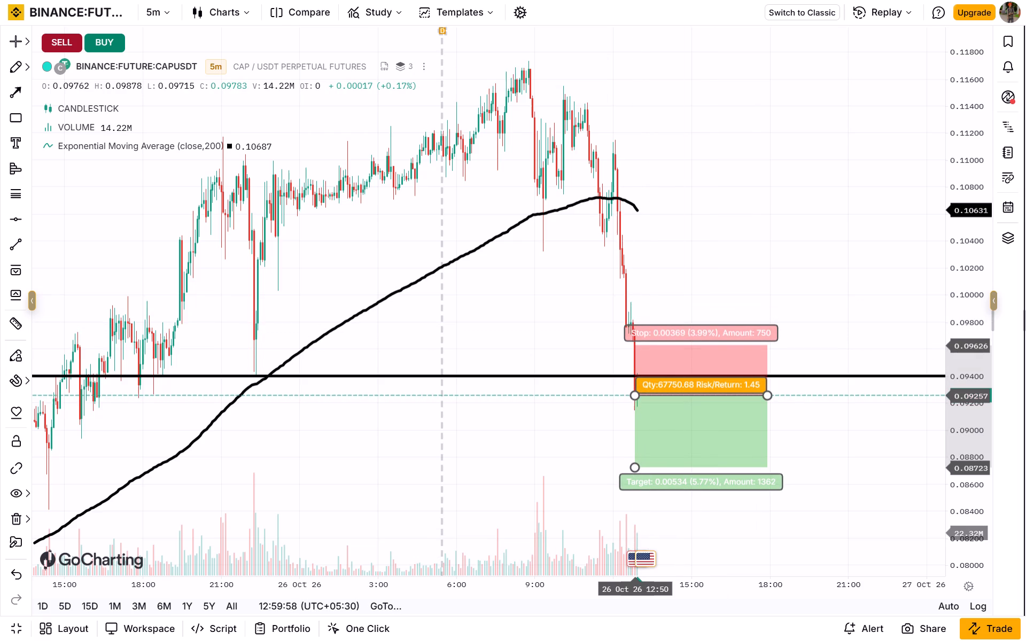
left_click_drag(628, 346, 627, 345)
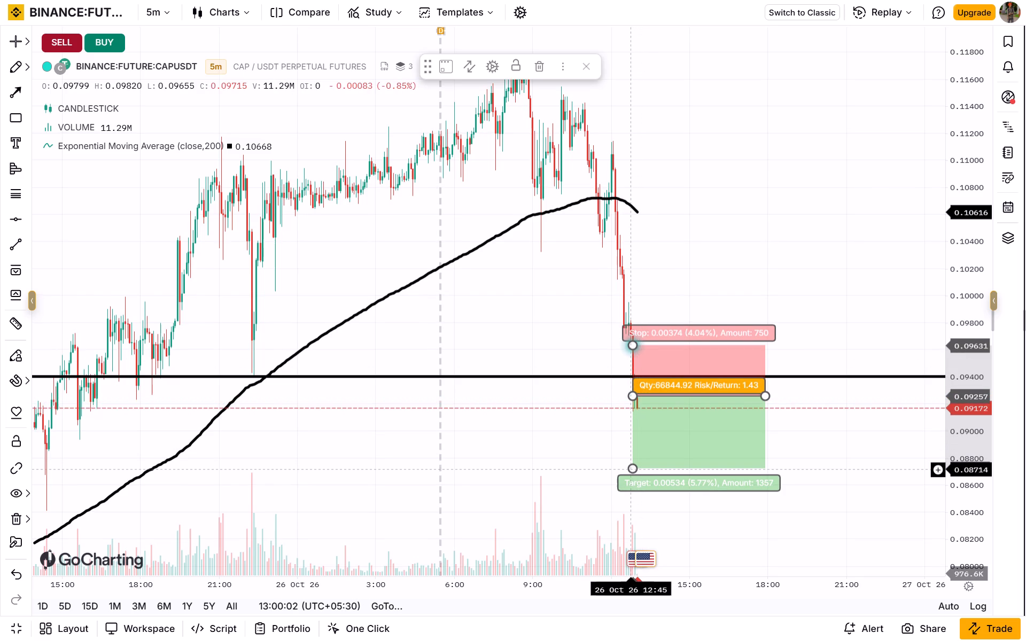
Lower the Short Position's target to about 0.08591 and deselect the drawing.
left_click_drag(631, 470, 632, 500)
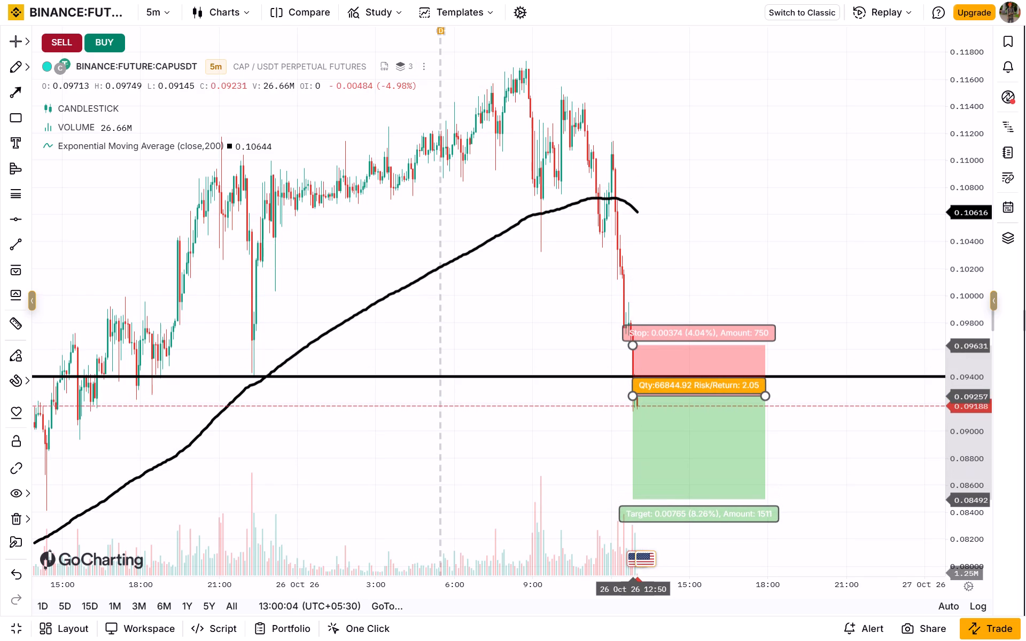
left_click_drag(632, 500, 632, 496)
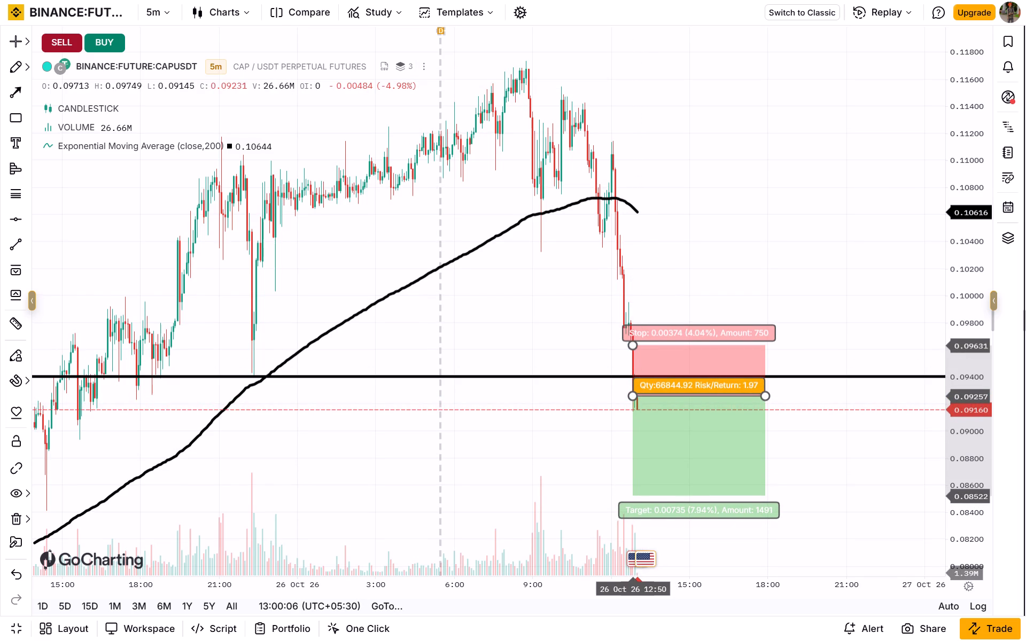
left_click_drag(632, 496, 631, 499)
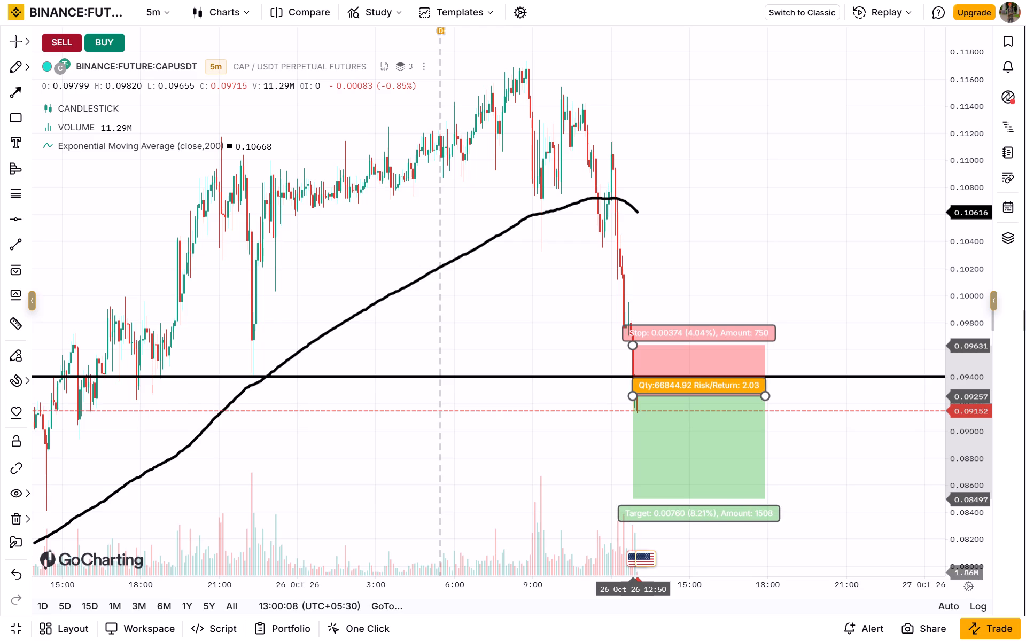
left_click_drag(631, 499, 631, 497)
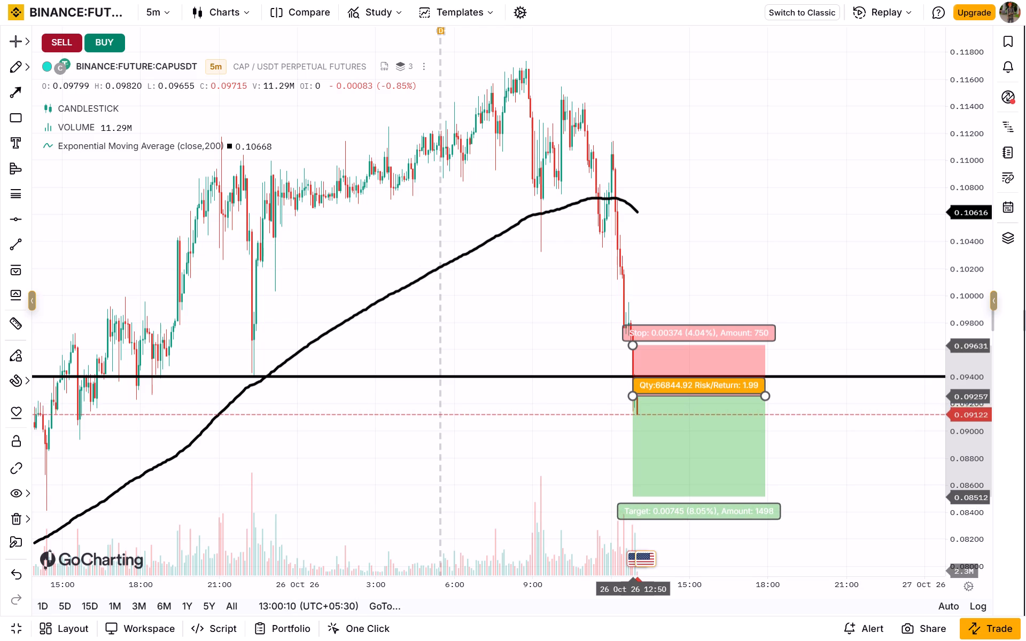
left_click_drag(631, 497, 639, 490)
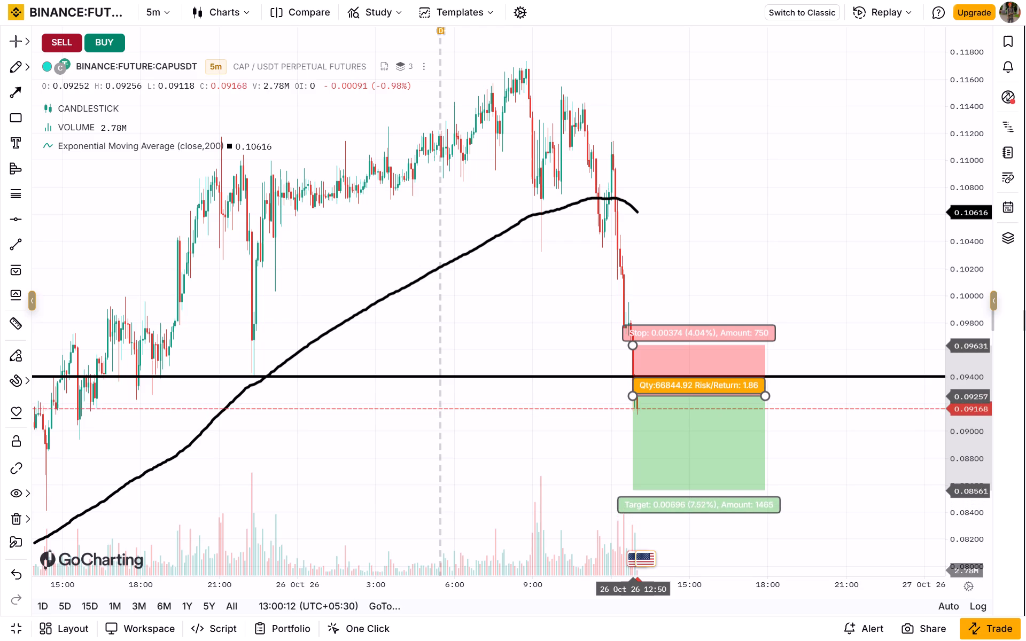
left_click_drag(639, 490, 647, 487)
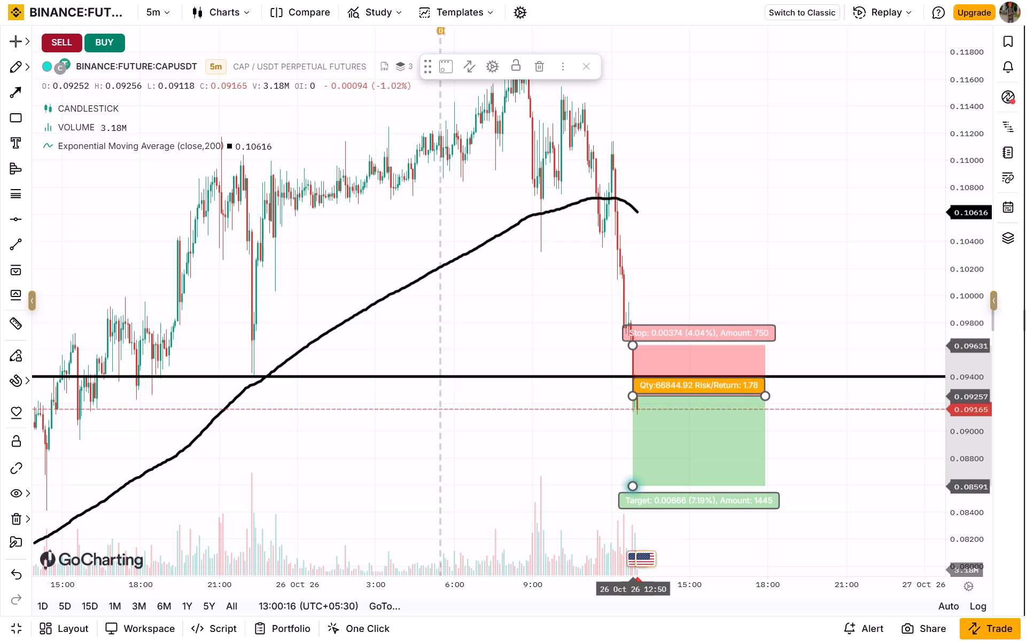
left_click(558, 478)
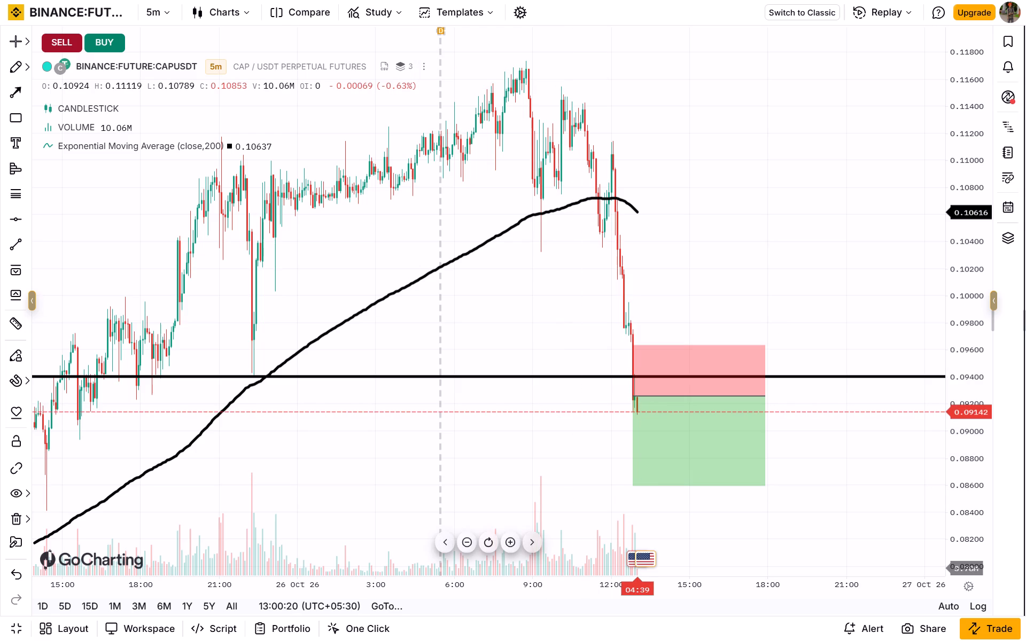
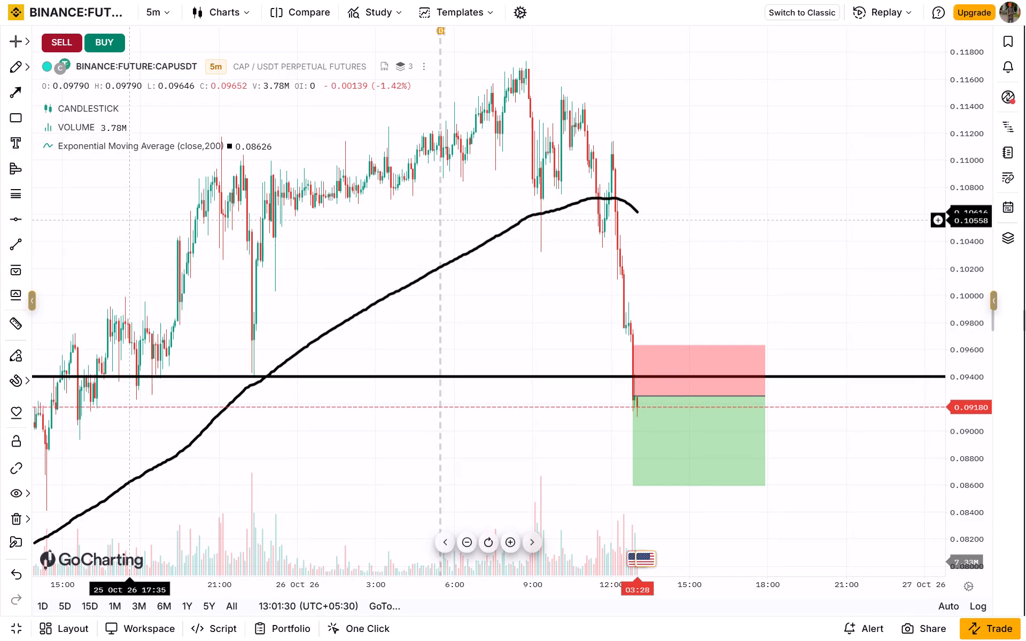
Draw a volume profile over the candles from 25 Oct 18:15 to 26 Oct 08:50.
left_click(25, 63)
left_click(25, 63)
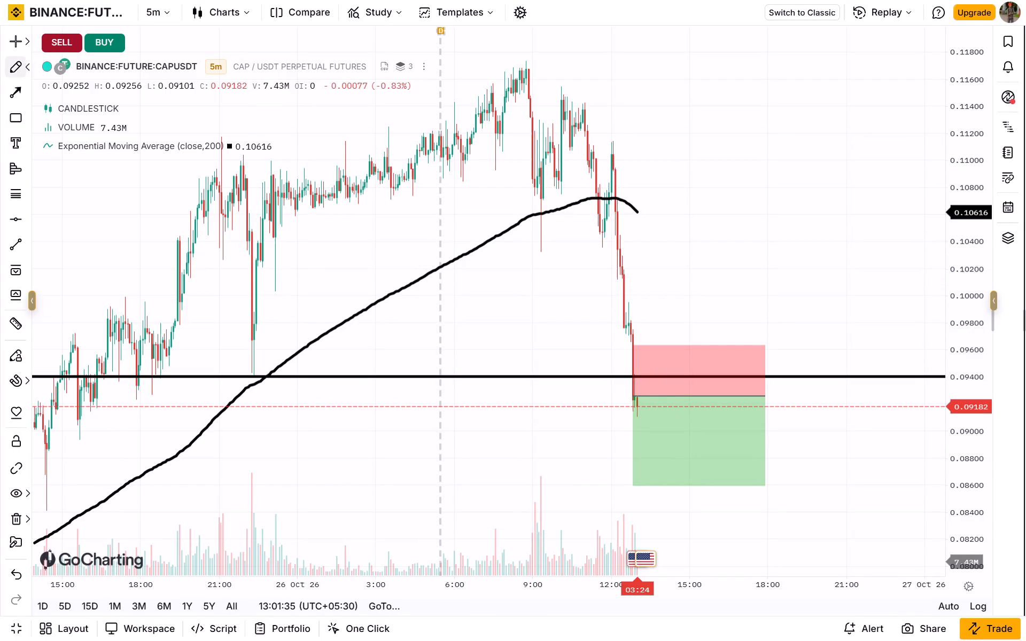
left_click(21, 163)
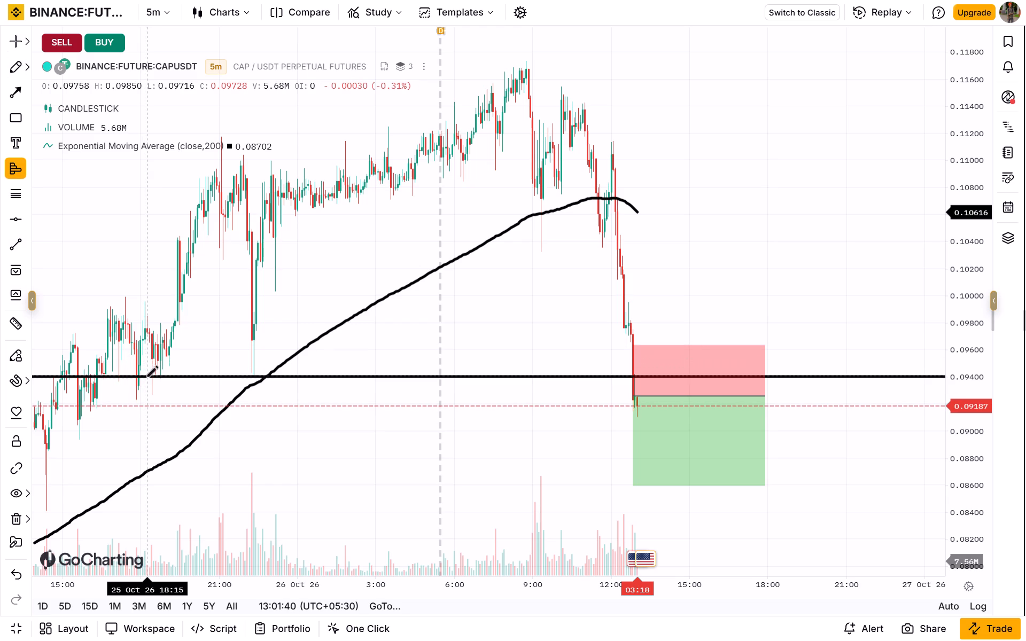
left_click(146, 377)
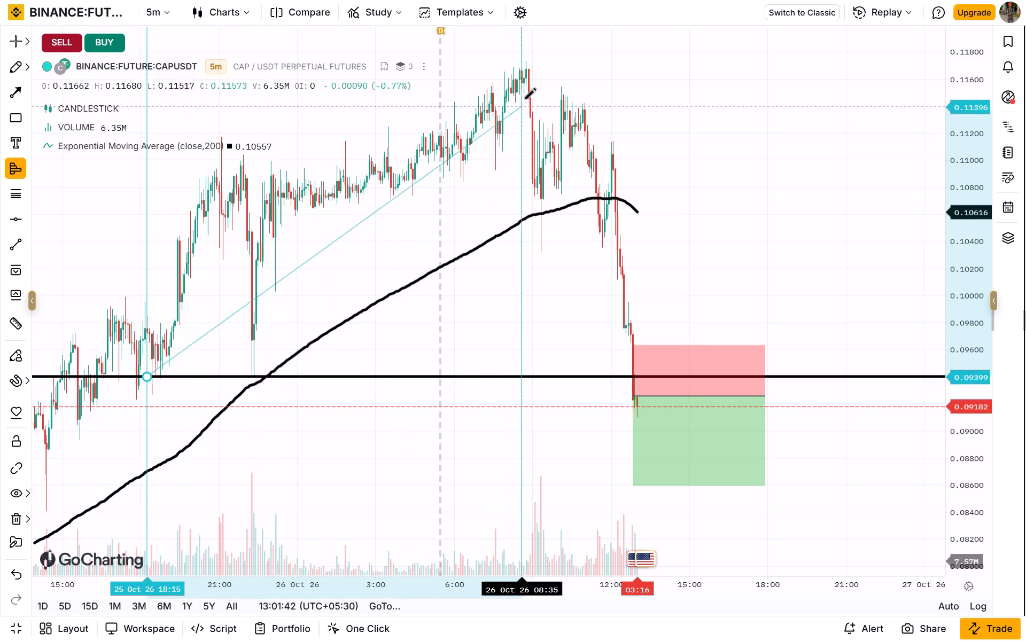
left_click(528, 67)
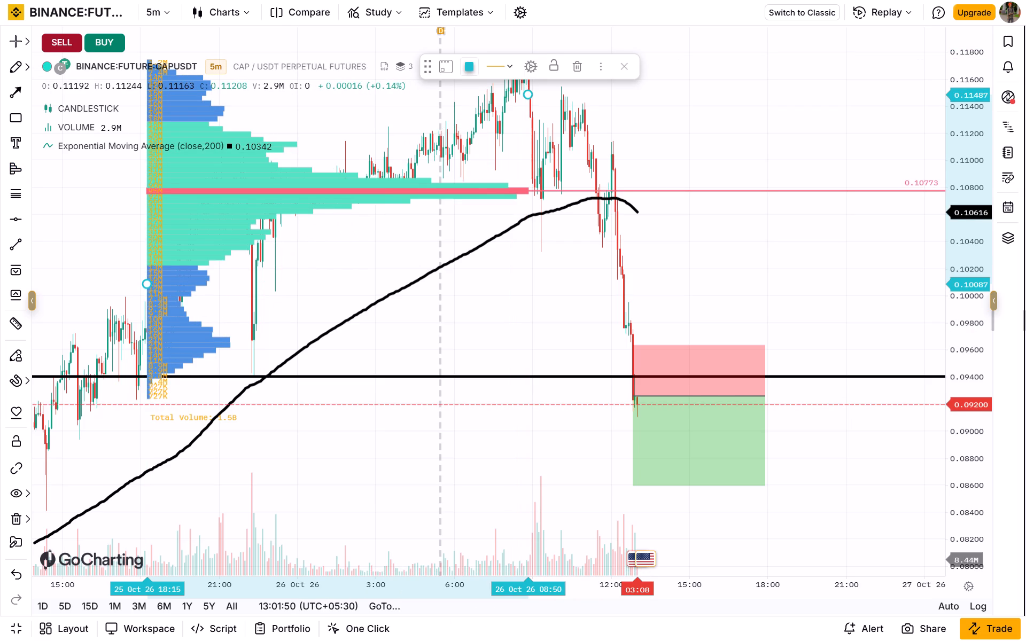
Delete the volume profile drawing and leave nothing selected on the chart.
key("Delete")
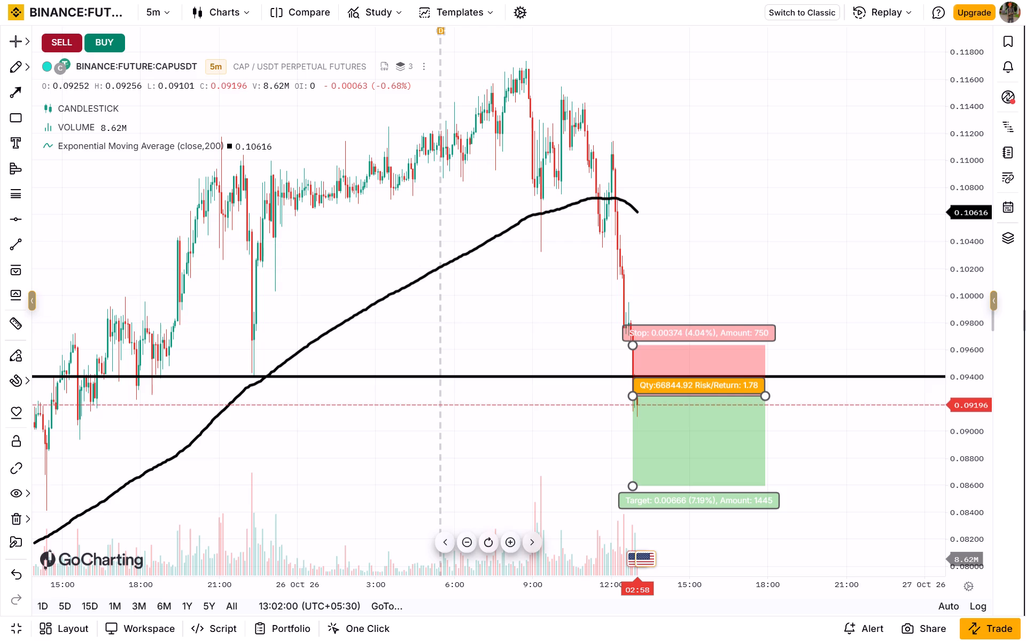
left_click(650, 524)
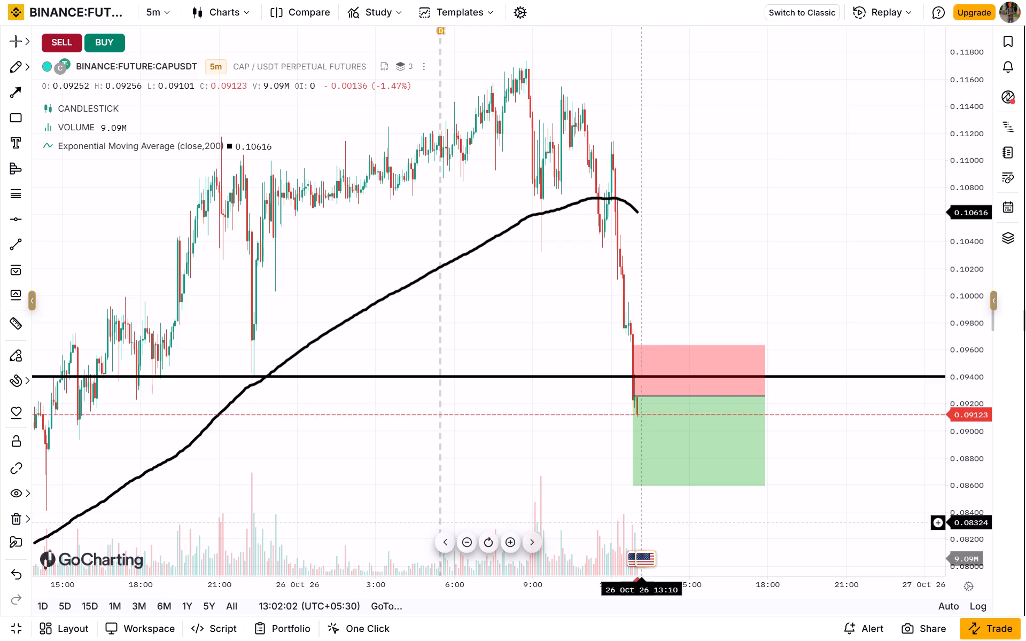
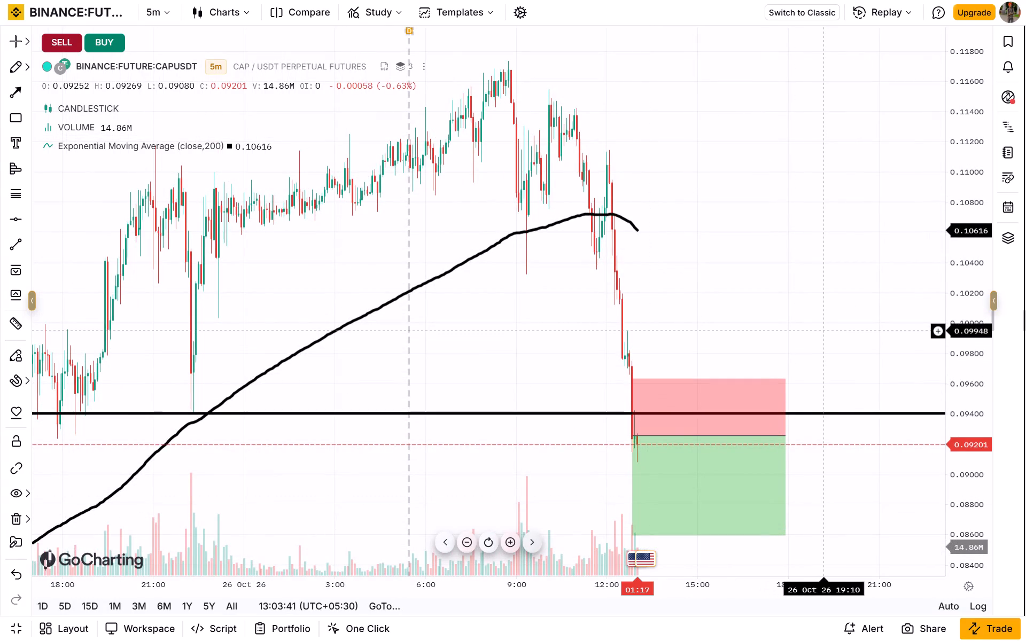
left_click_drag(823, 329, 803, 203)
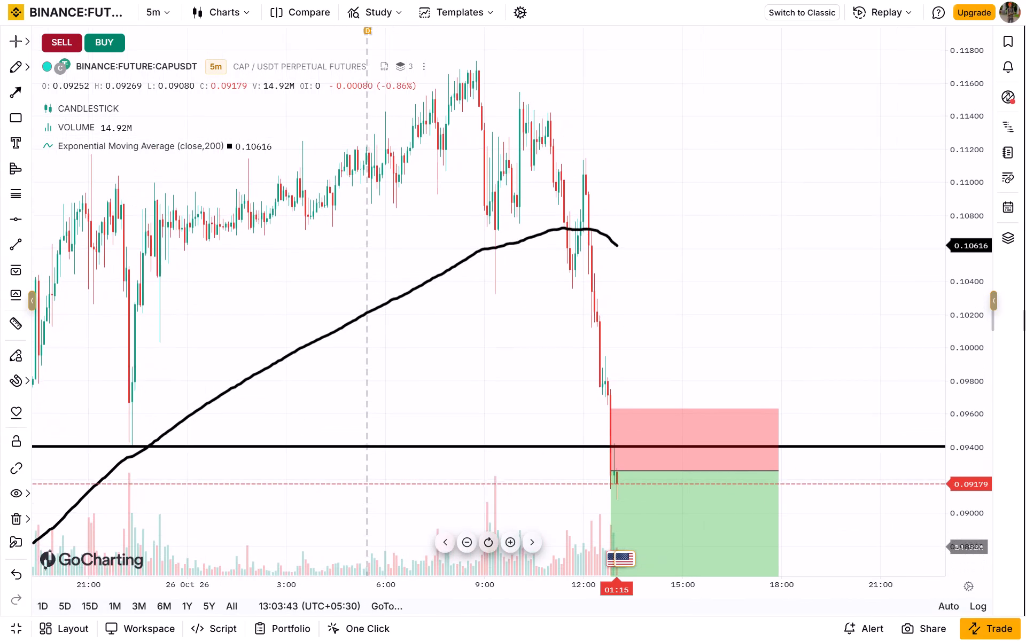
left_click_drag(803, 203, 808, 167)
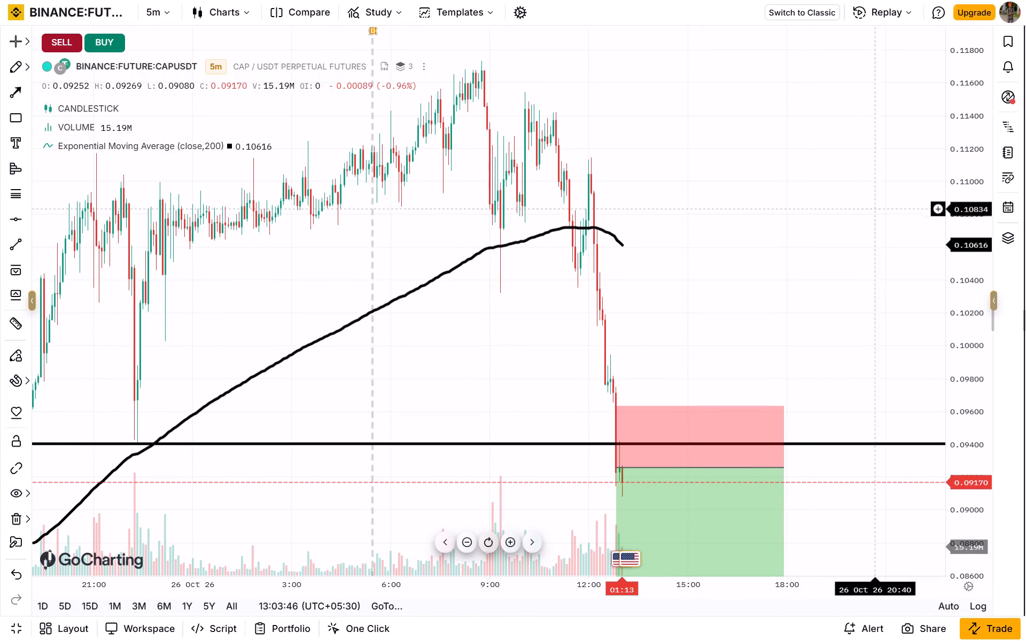
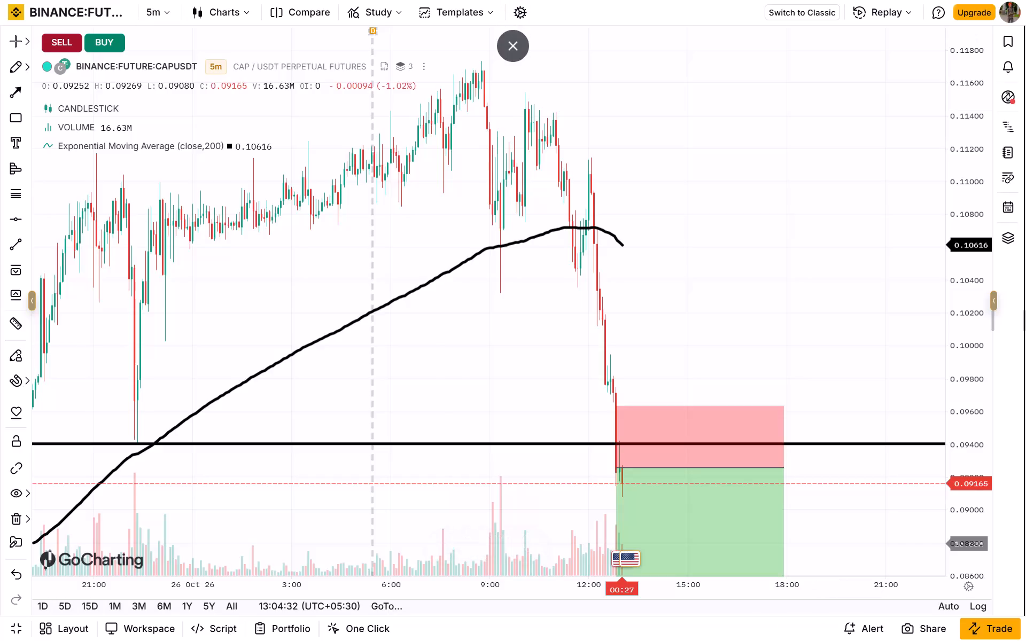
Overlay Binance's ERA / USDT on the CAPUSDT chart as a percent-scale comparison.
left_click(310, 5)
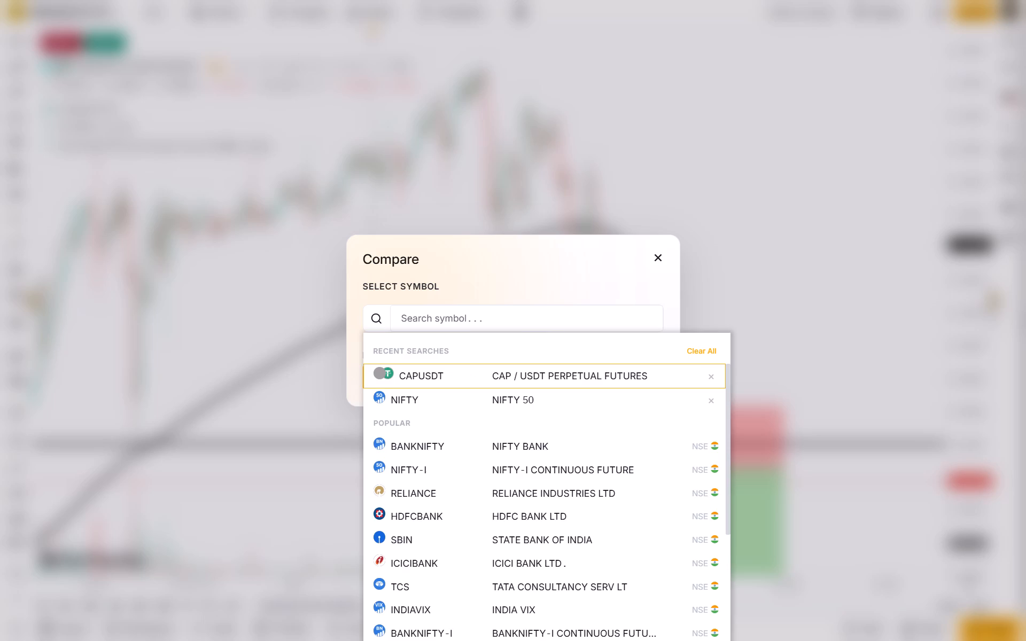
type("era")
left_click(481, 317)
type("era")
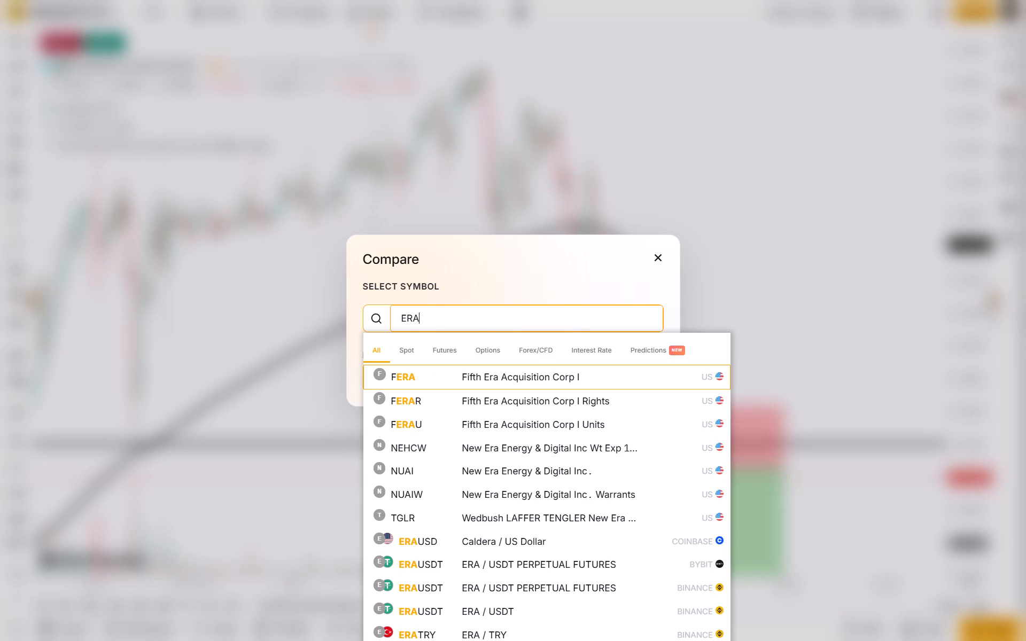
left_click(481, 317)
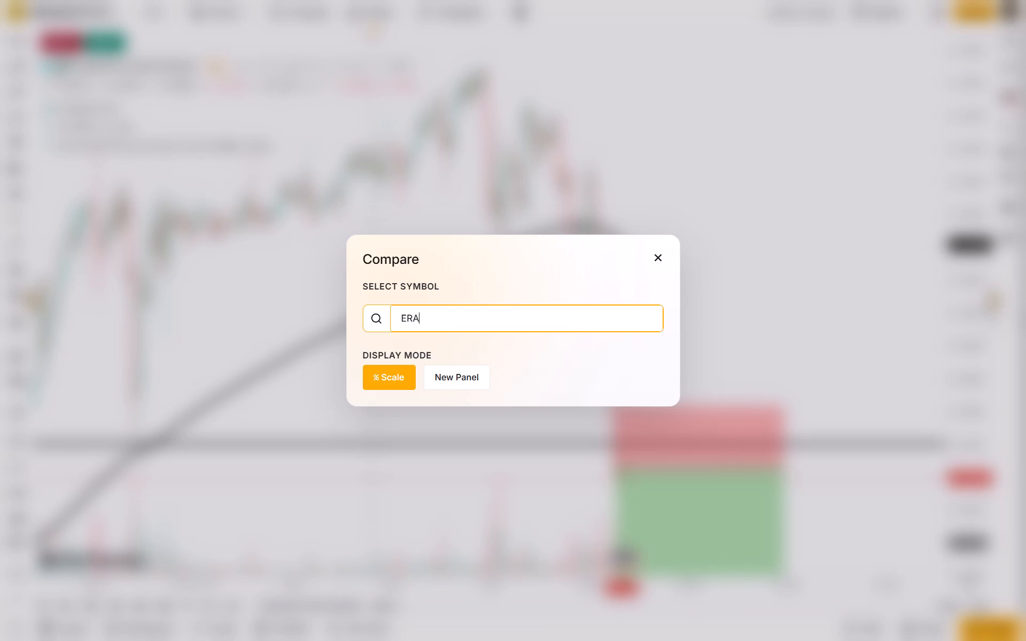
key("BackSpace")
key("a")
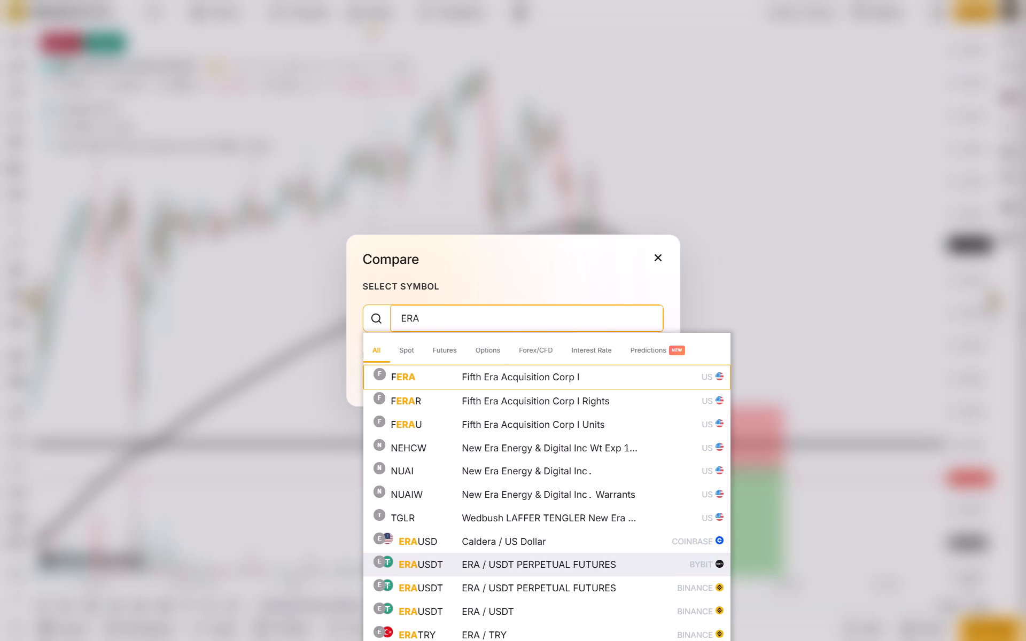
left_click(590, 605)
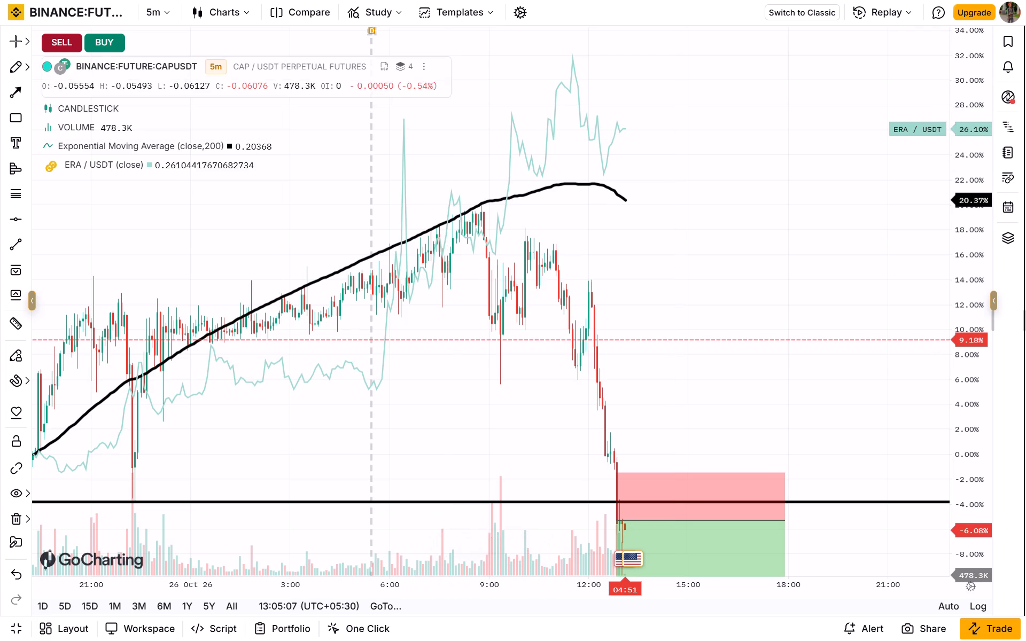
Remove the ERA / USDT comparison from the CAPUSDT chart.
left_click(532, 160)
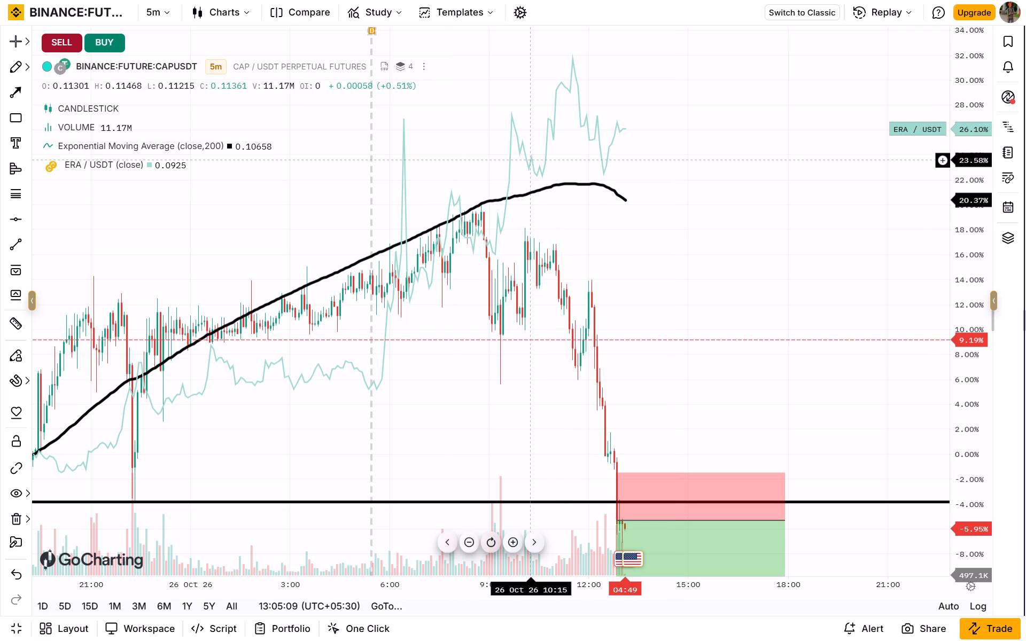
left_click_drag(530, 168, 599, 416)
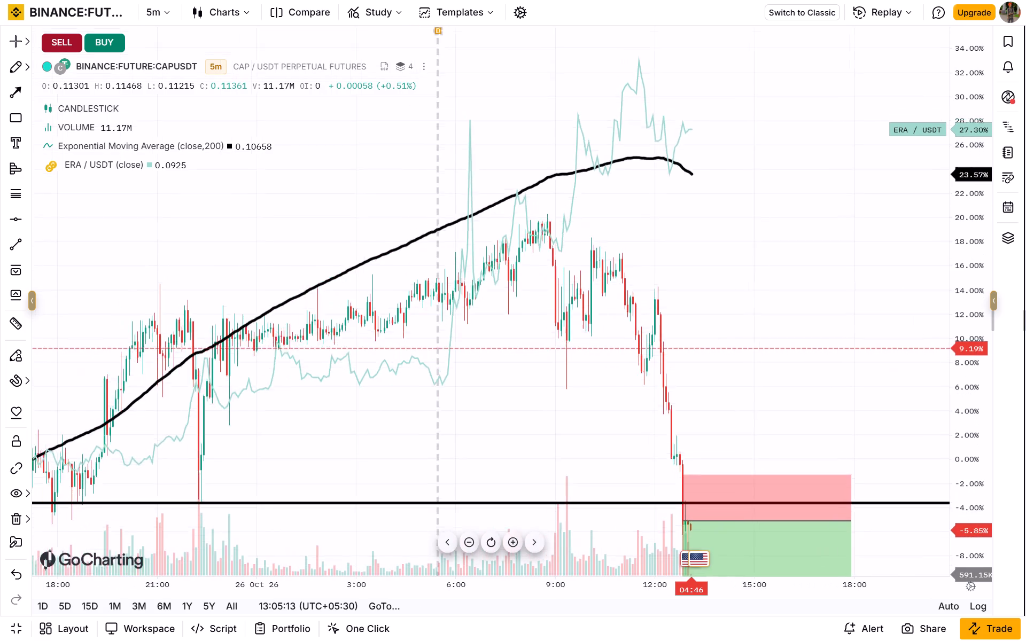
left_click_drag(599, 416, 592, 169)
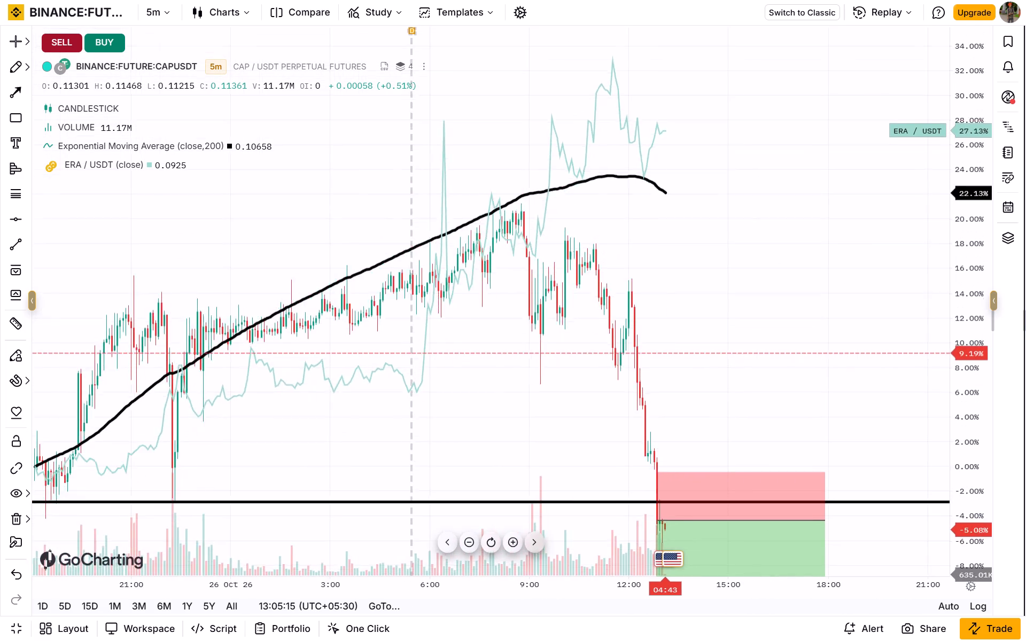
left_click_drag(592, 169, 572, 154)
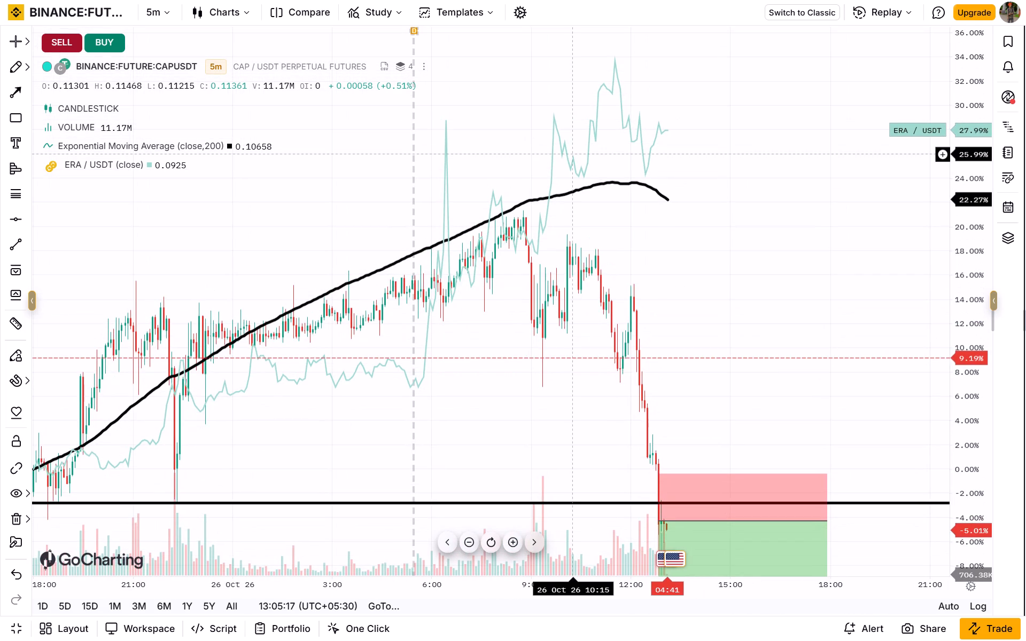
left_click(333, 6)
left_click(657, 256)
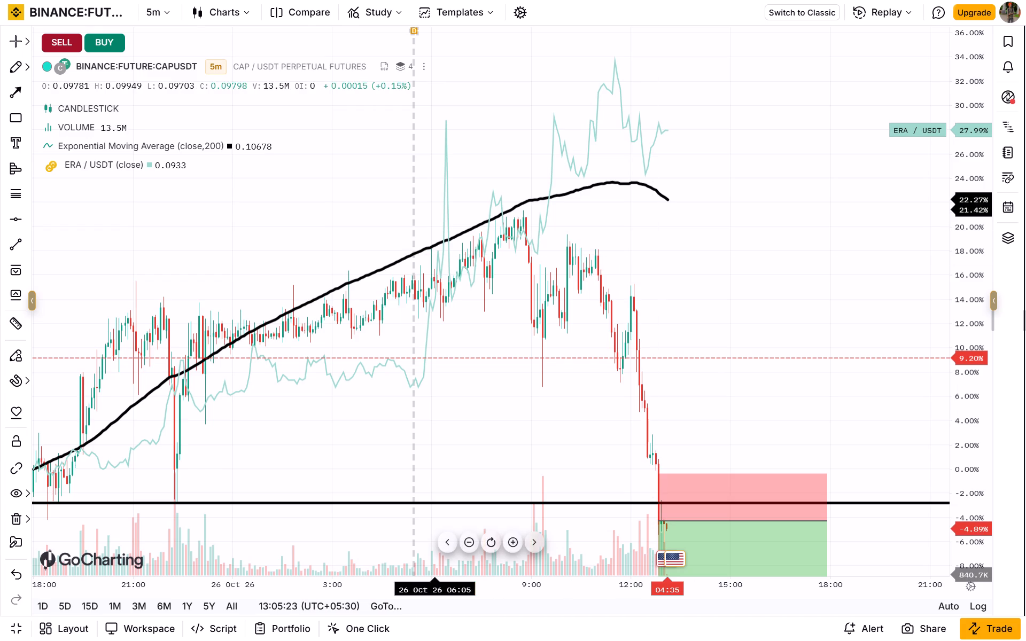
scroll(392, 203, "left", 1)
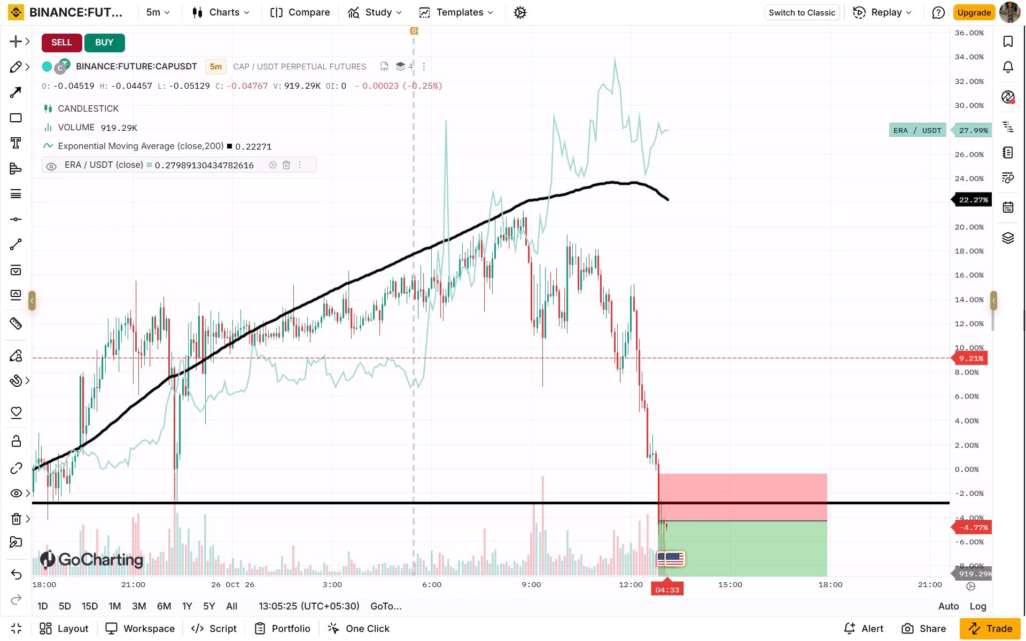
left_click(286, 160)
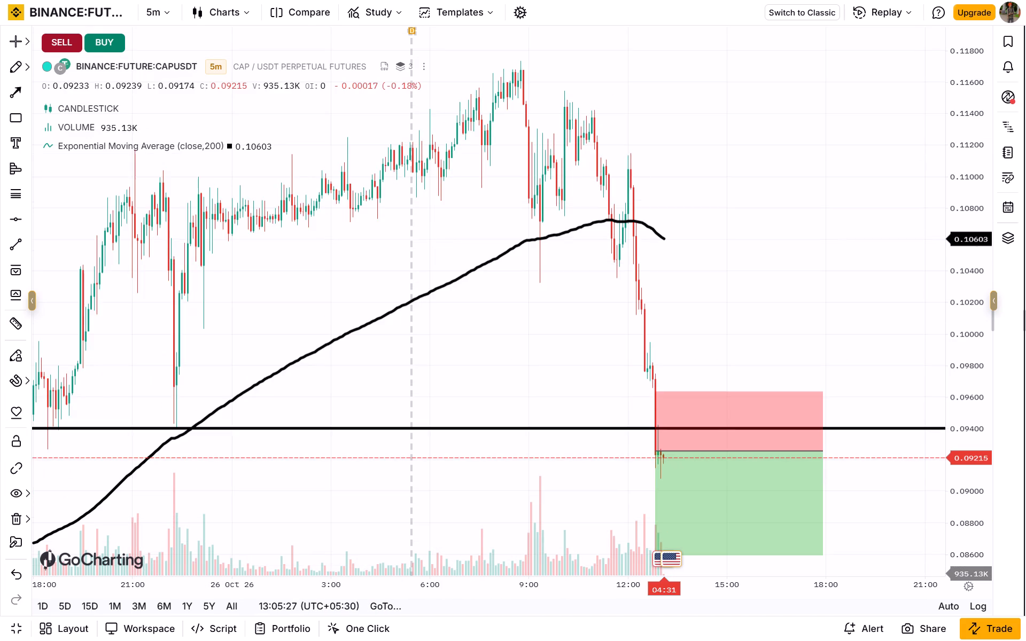
Measure the price range from about 0.09255 down to 0.09097 just before the short position drawing, then clear the measurement.
left_click_drag(640, 173, 617, 152)
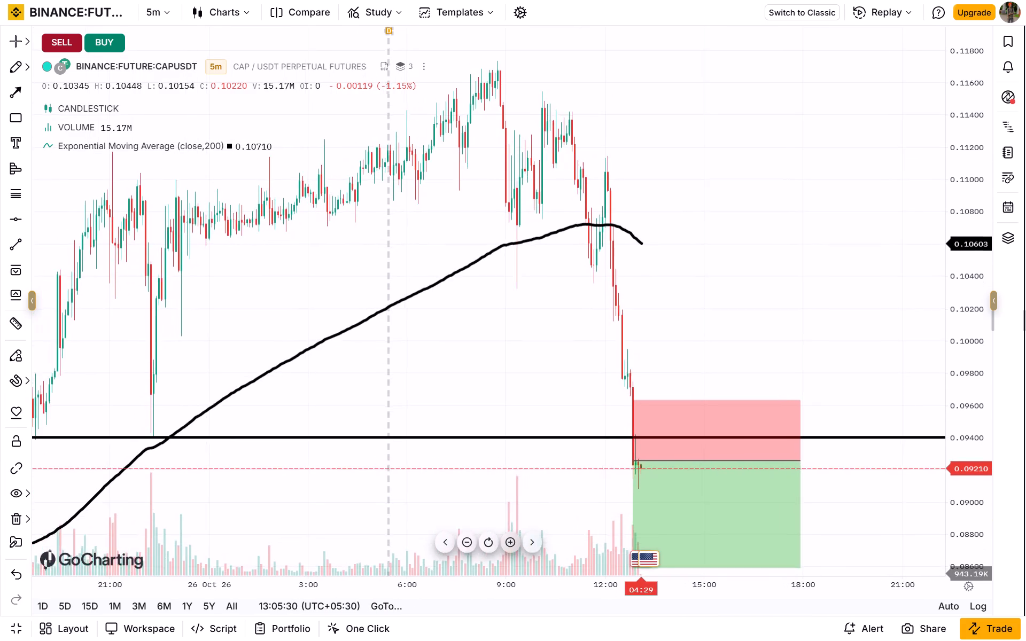
left_click_drag(617, 152, 789, 186)
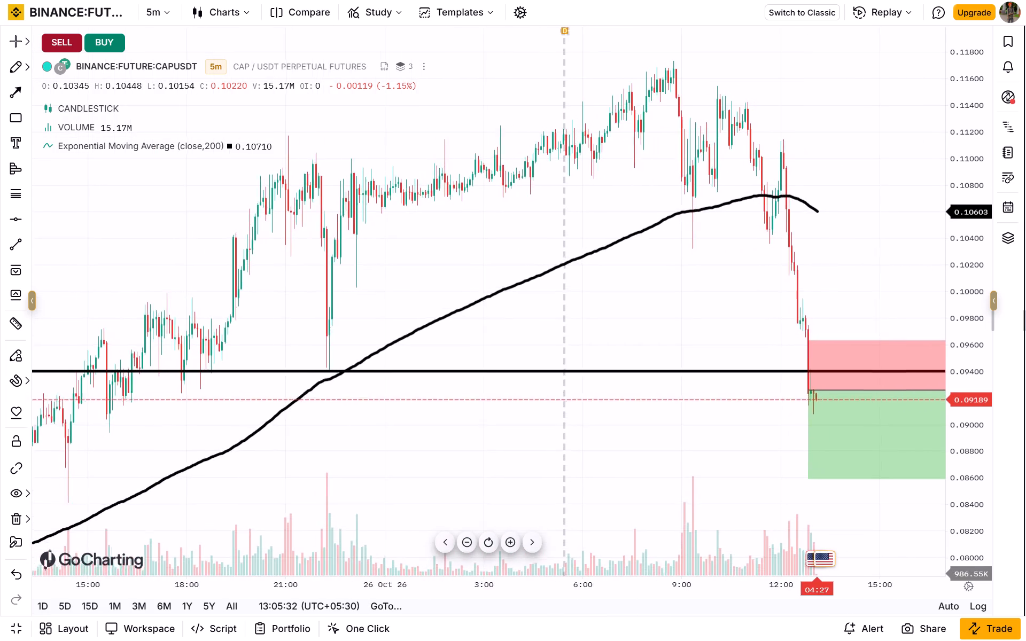
left_click_drag(789, 186, 795, 192)
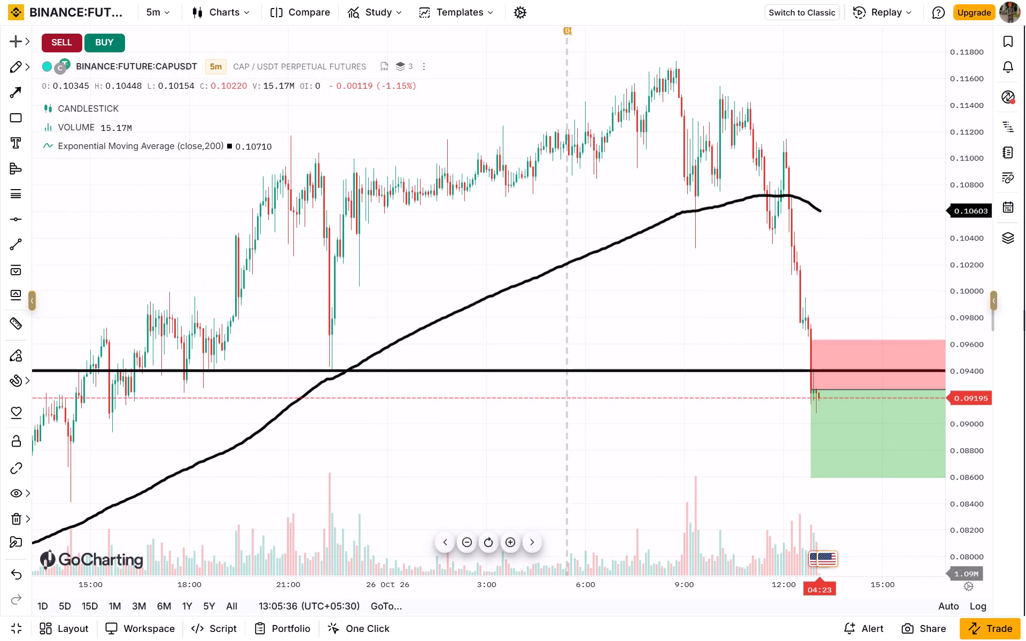
left_click_drag(795, 192, 804, 198)
left_click_drag(867, 247, 730, 213)
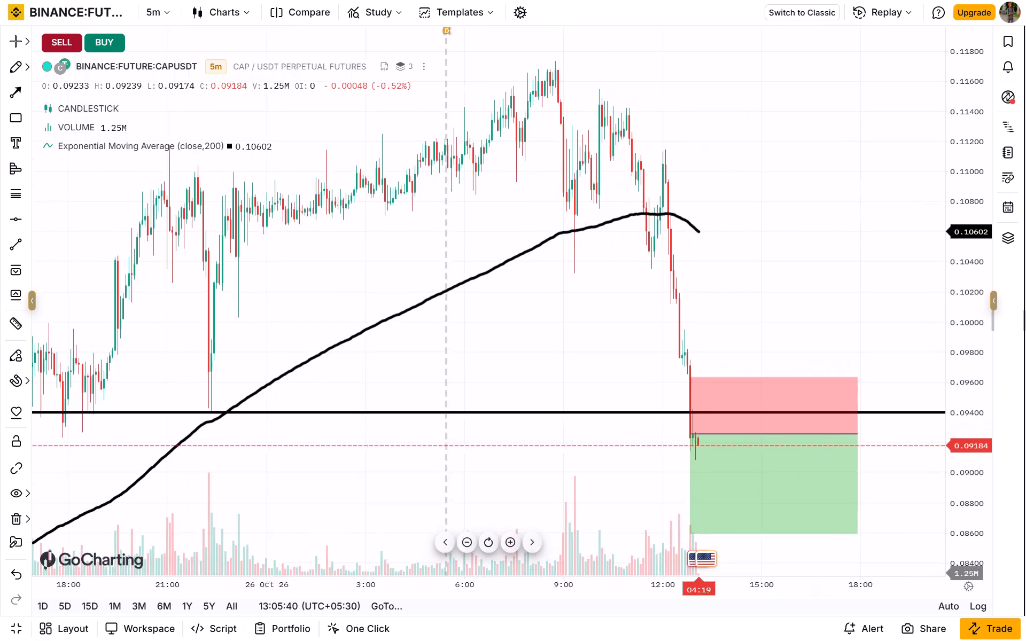
left_click_drag(730, 213, 839, 236)
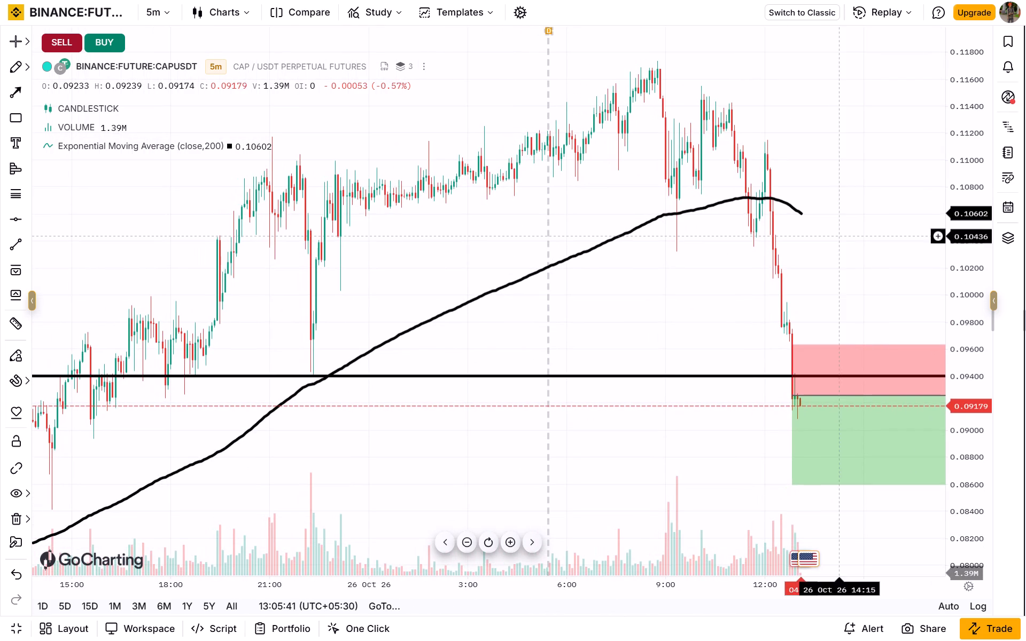
left_click(17, 315)
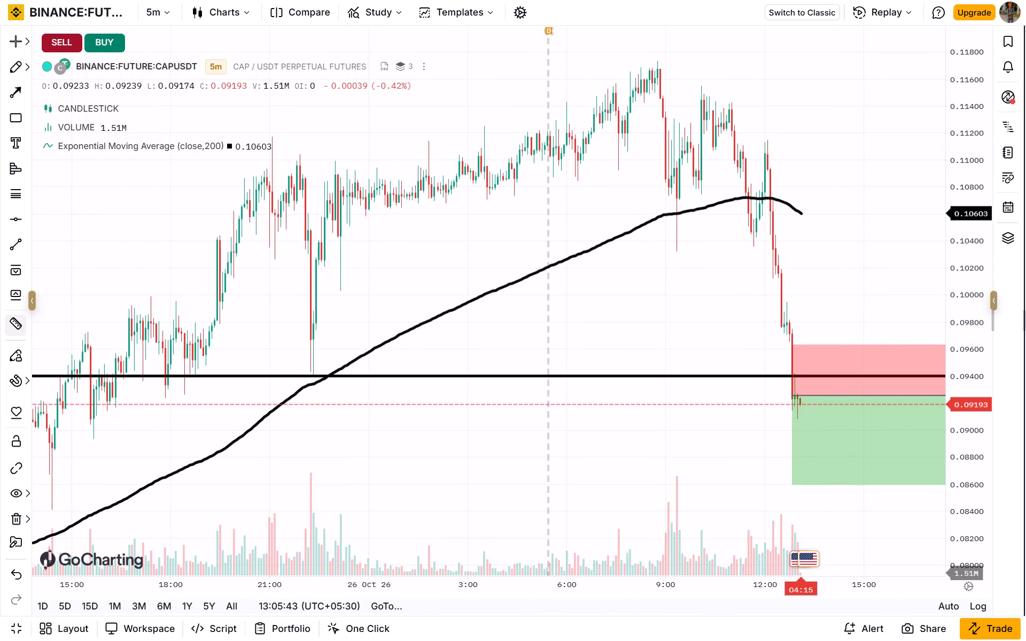
left_click(742, 395)
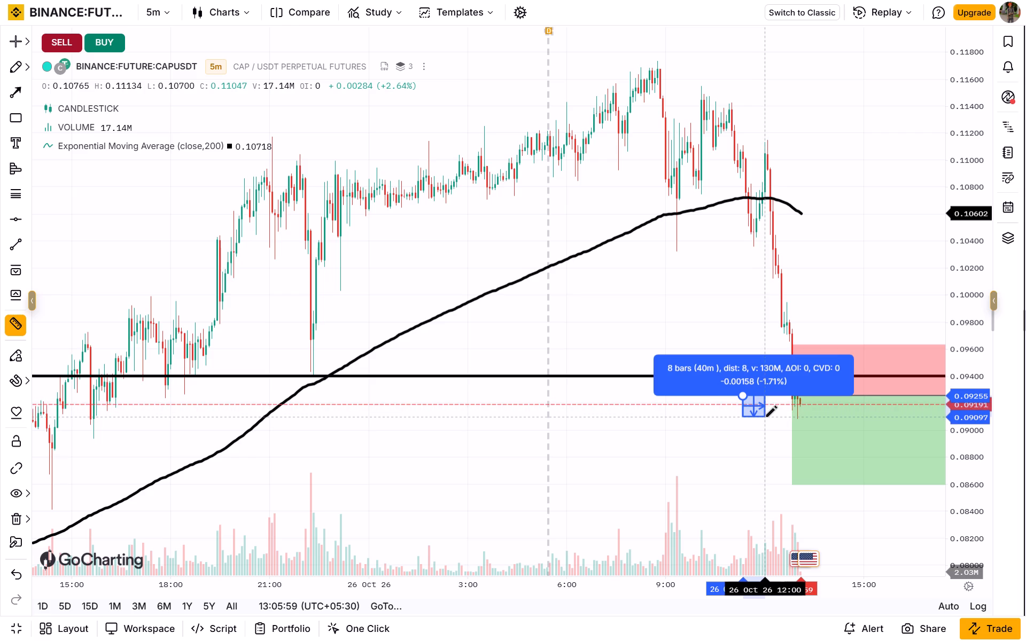
left_click(766, 417)
left_click(766, 417)
left_click(766, 417)
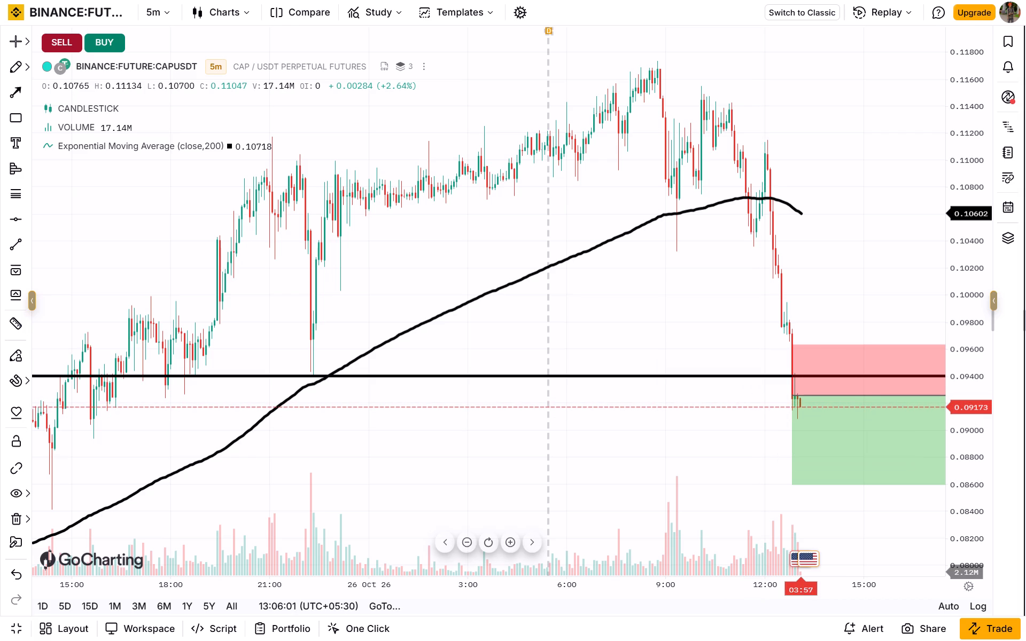
left_click(766, 417)
Examine the latest CAPUSDT candles against the short position's entry, stop and target zones and the black horizontal level.
left_click_drag(766, 417, 634, 384)
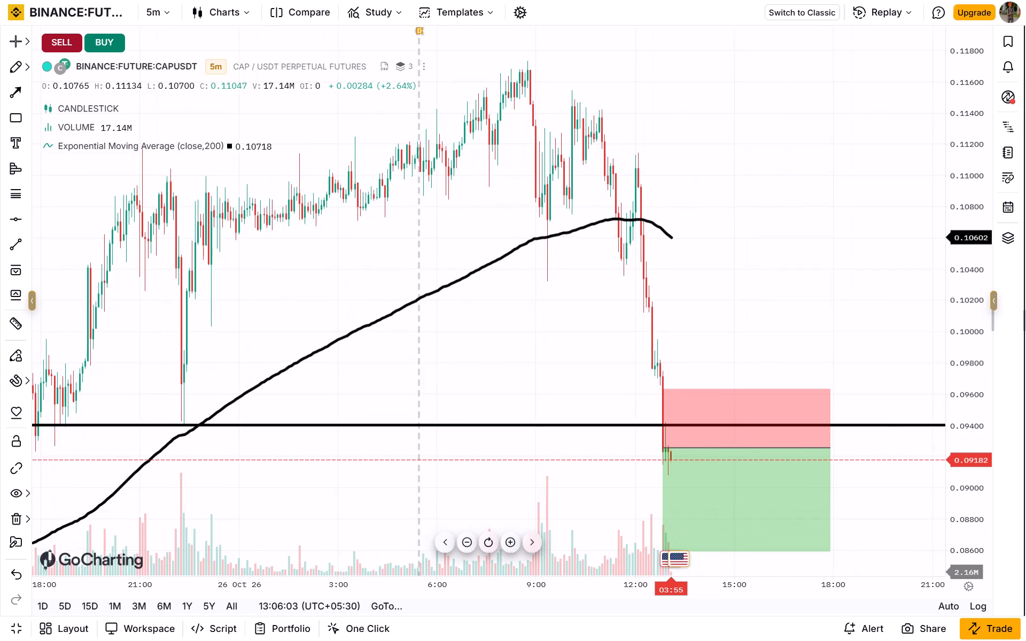
left_click_drag(634, 384, 397, 401)
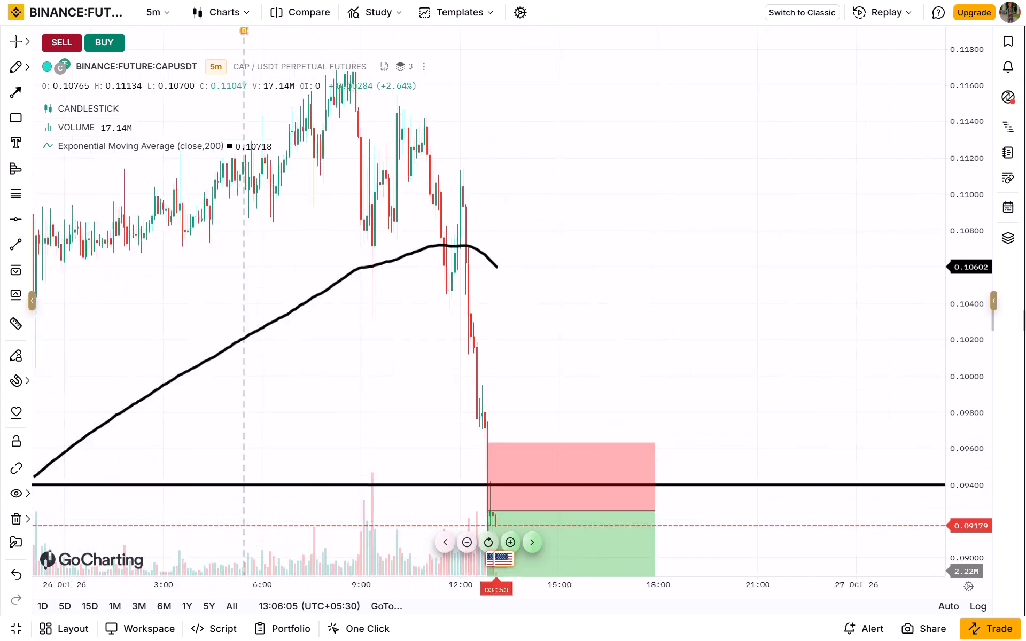
left_click_drag(397, 401, 361, 345)
left_click_drag(545, 325, 558, 272)
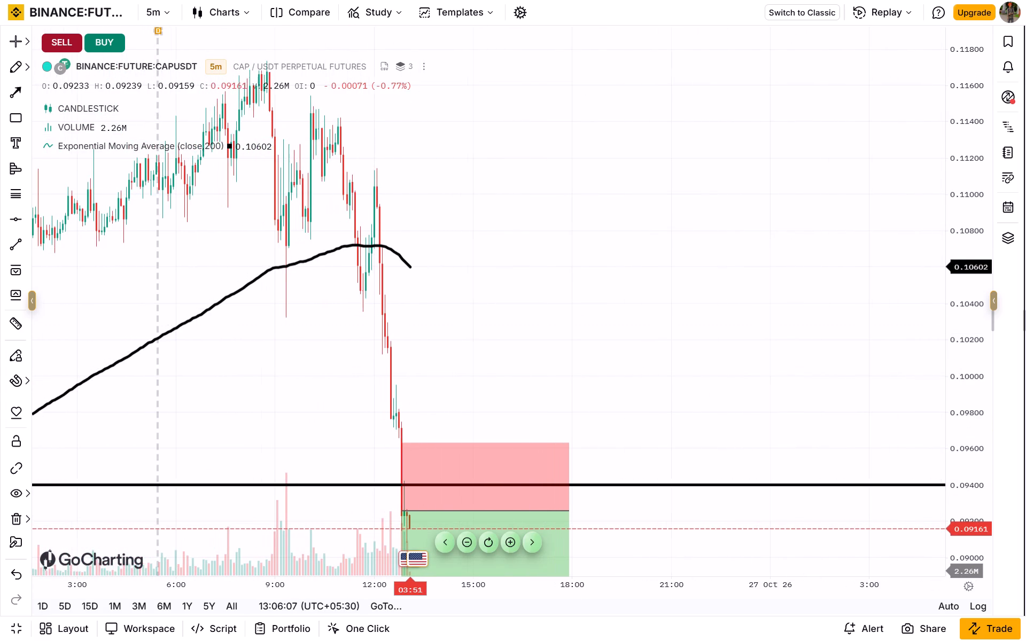
left_click_drag(558, 272, 561, 222)
left_click_drag(962, 234, 966, 254)
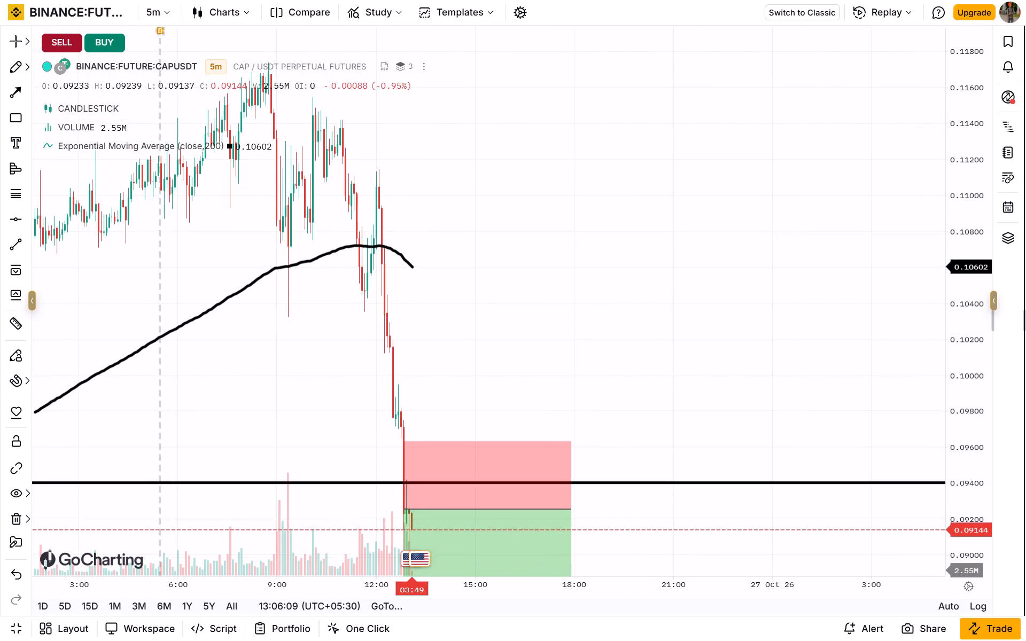
left_click_drag(966, 254, 983, 326)
left_click_drag(787, 393, 891, 286)
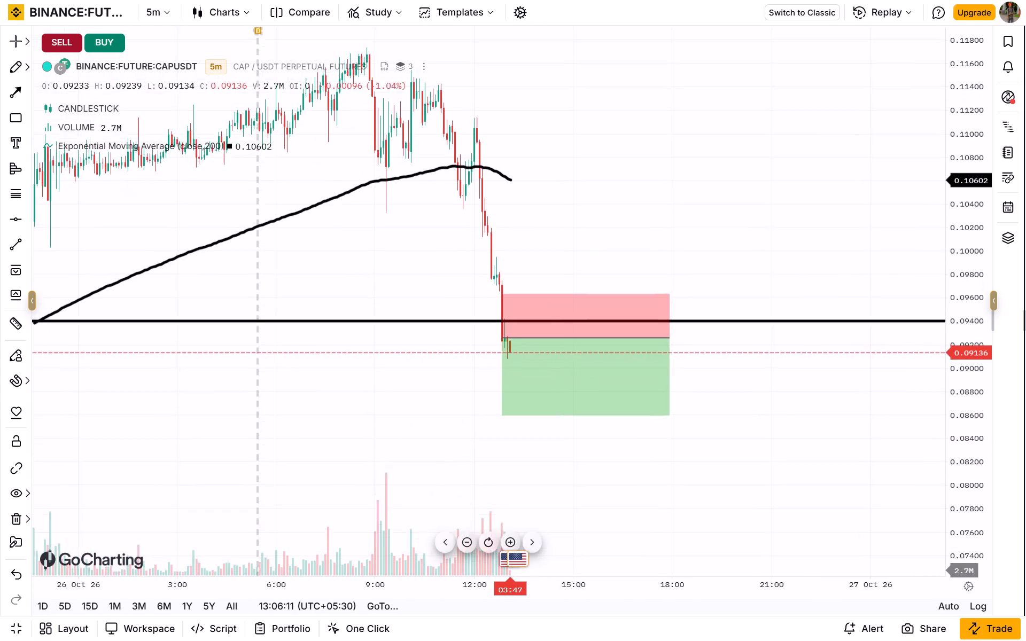
left_click_drag(891, 286, 883, 233)
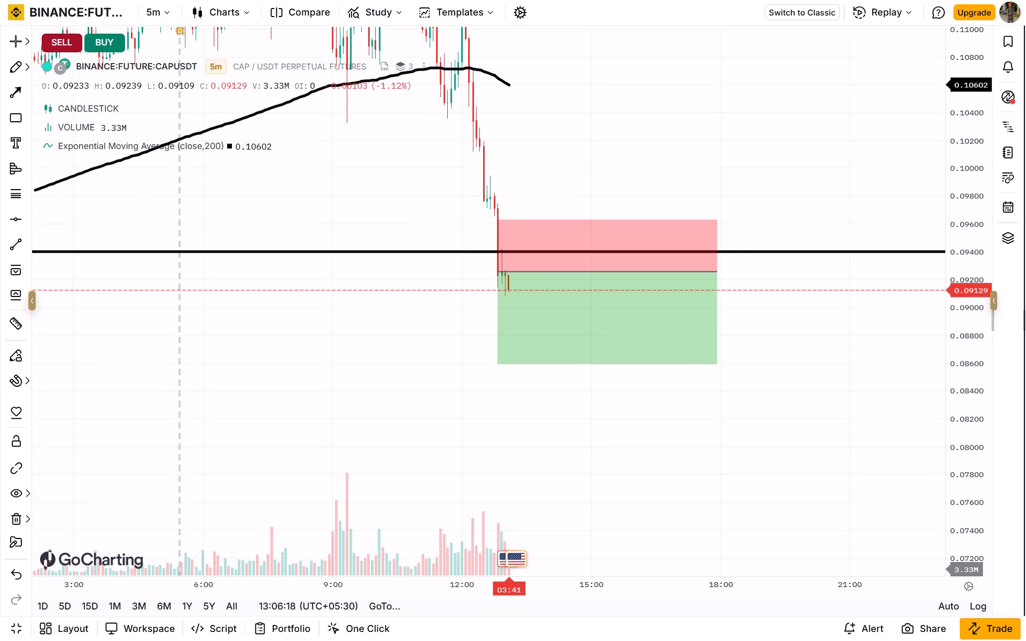
scroll(974, 181, "left", 1)
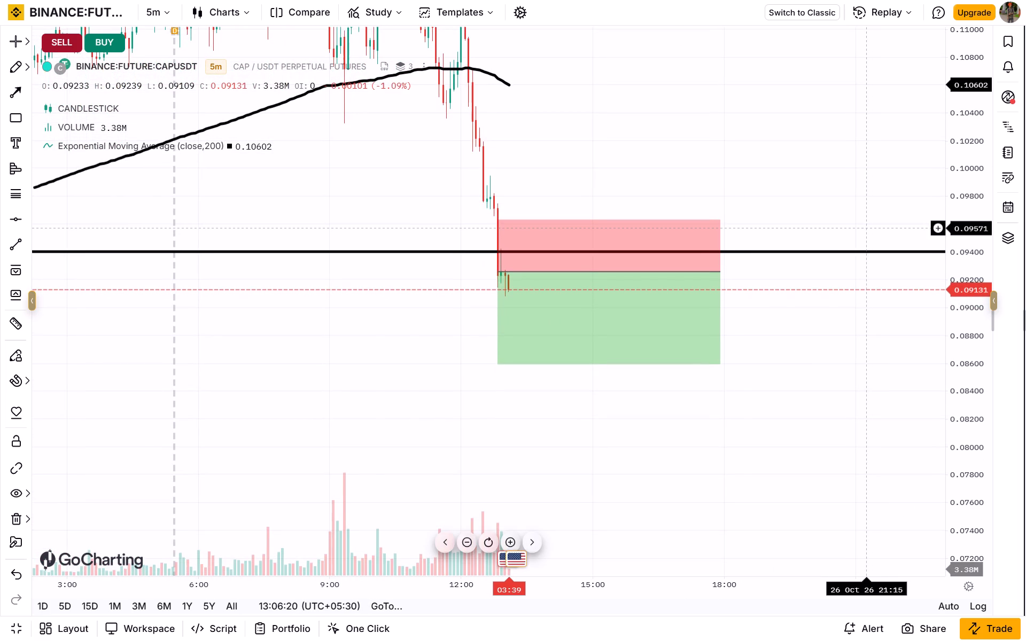
Exit the chart's full-screen view and open the TradingView home page in a new browser tab.
left_click(604, 222)
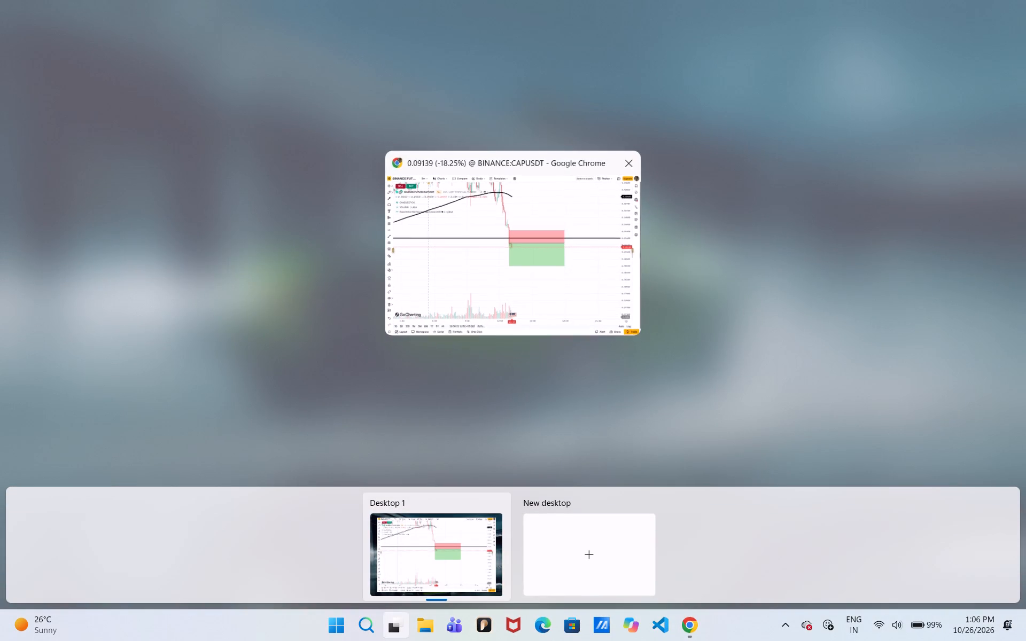
key("Escape")
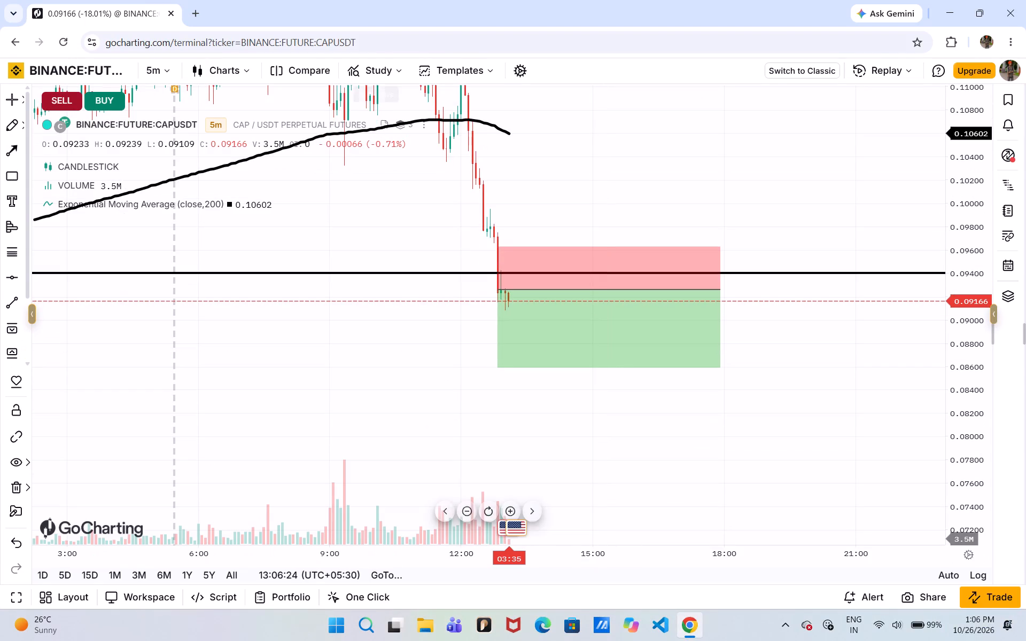
left_click(191, 11)
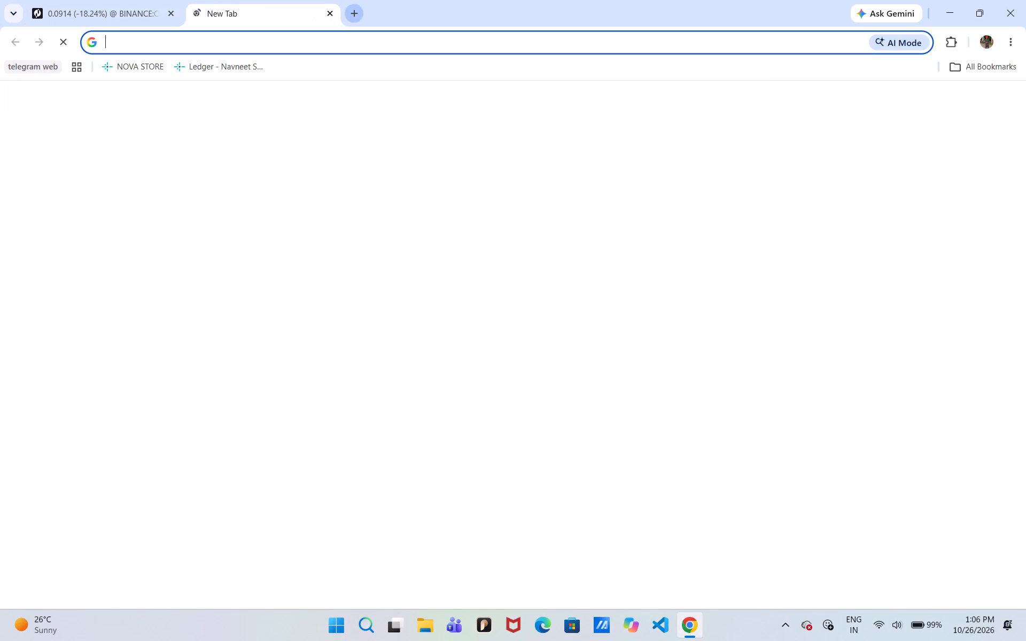
left_click(220, 33)
type("tar")
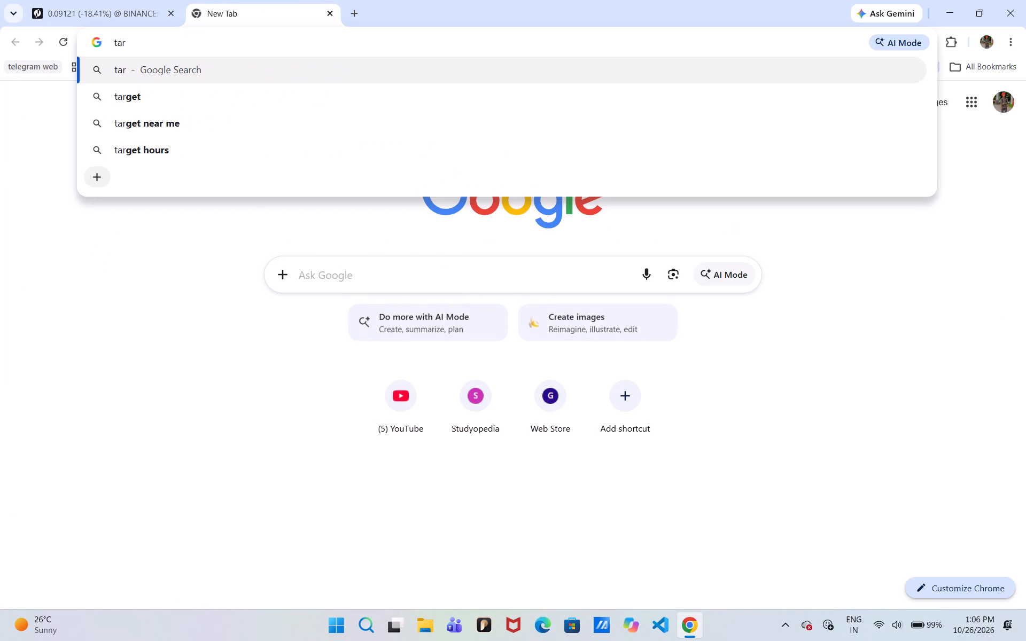
key("BackSpace")
key("BackSpace")
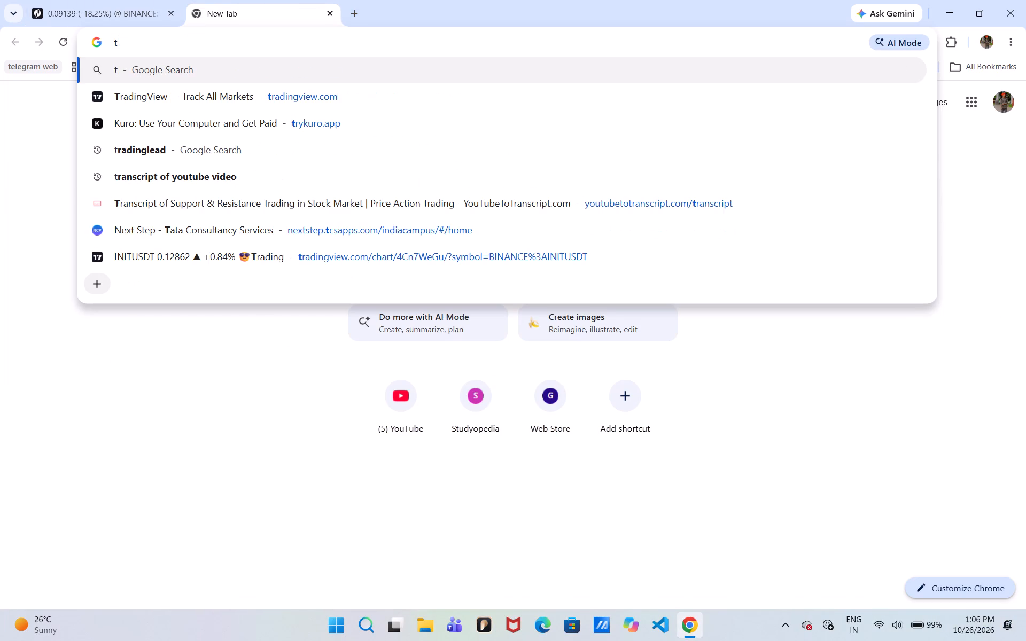
key("Down")
key("Return")
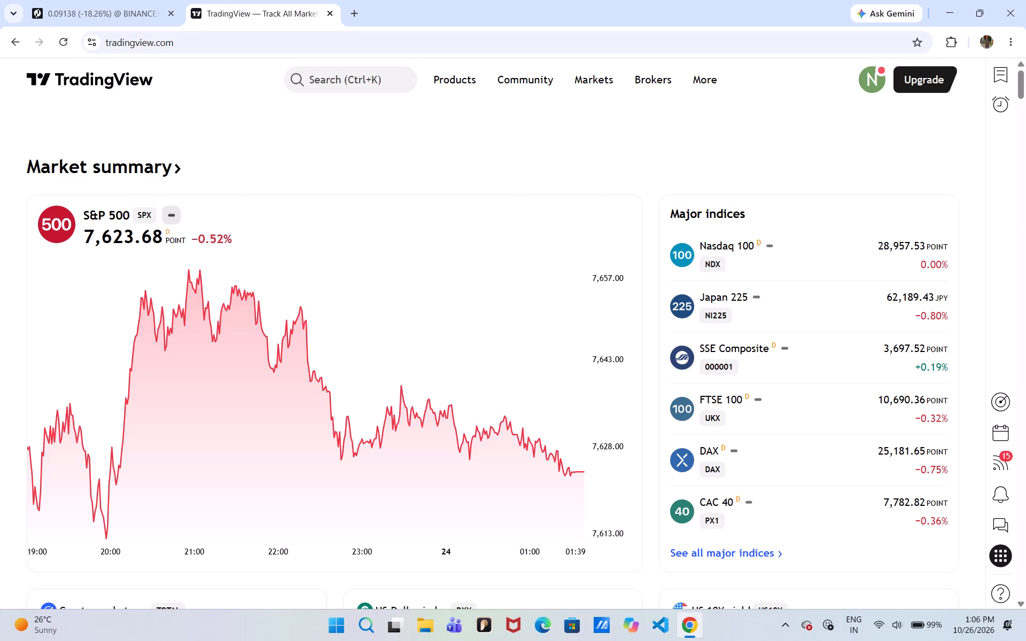
Search the symbols for "cap" and open the Binance CAPUSDT.P perpetual contract chart.
left_click(347, 80)
type("cap")
type("cap")
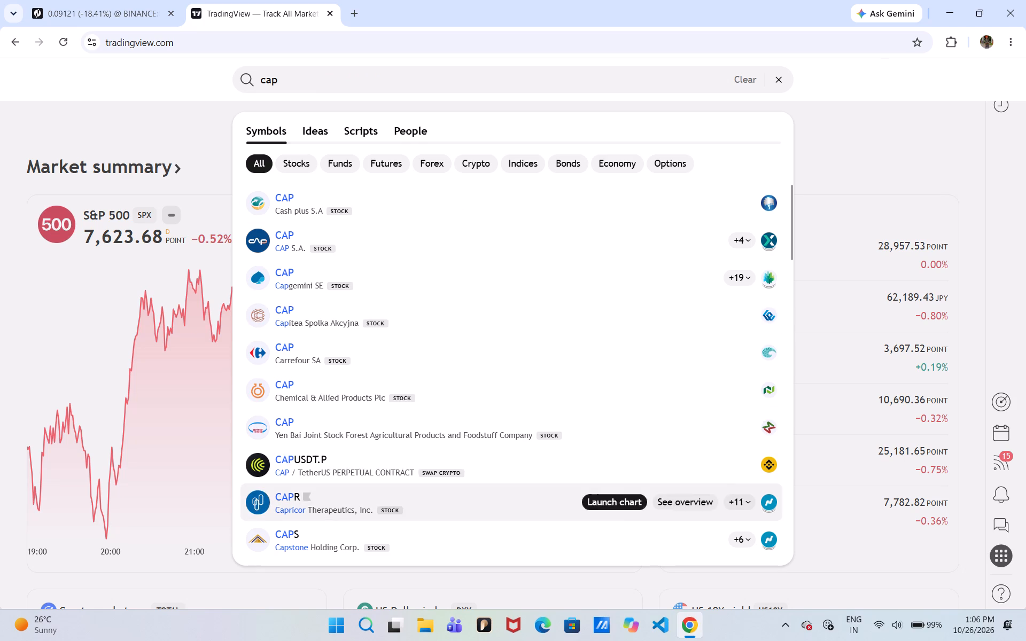
left_click(505, 468)
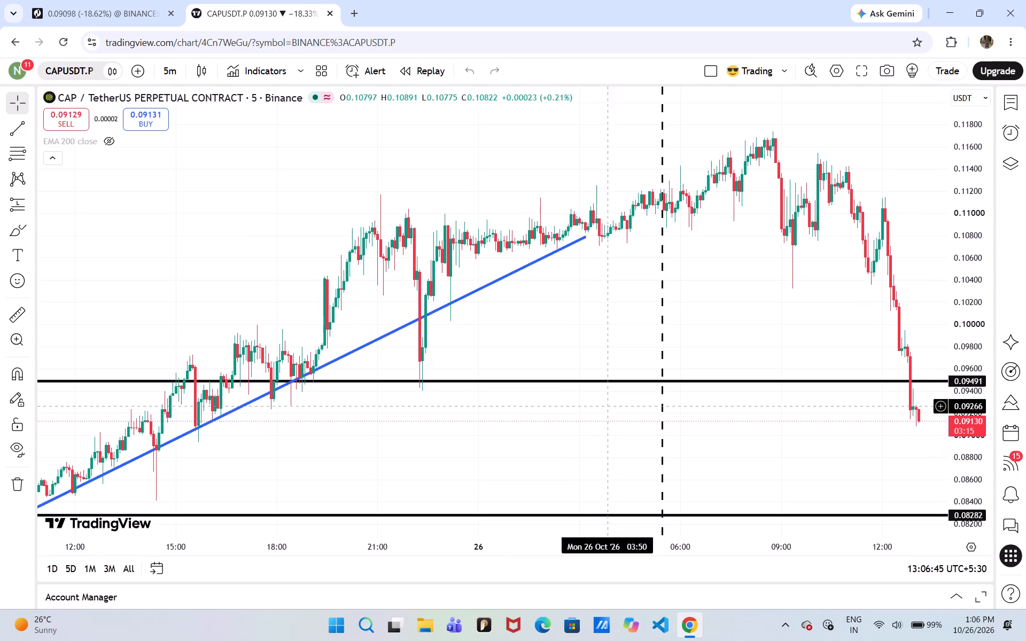
Compare the latest CAPUSDT candles and black horizontal levels on the TradingView chart with those on the GoCharting chart.
left_click_drag(610, 401, 366, 353)
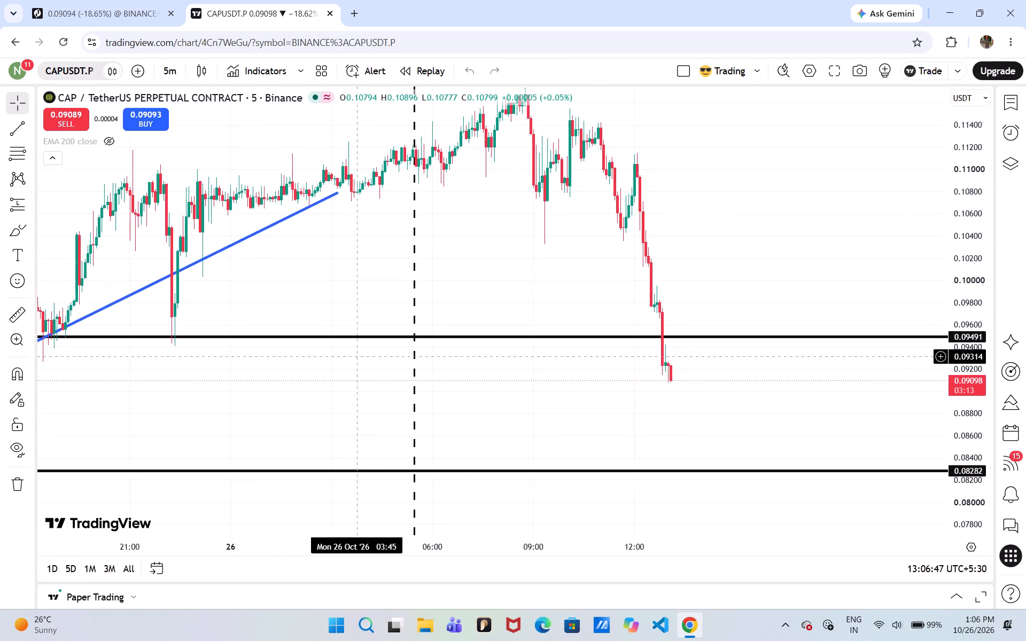
left_click_drag(366, 353, 396, 310)
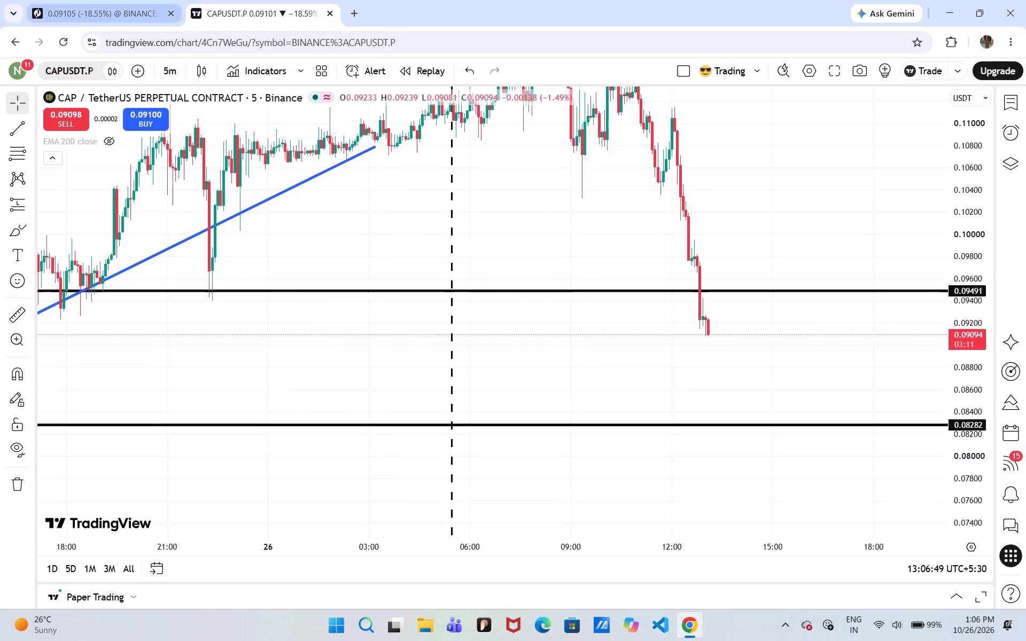
left_click(138, 9)
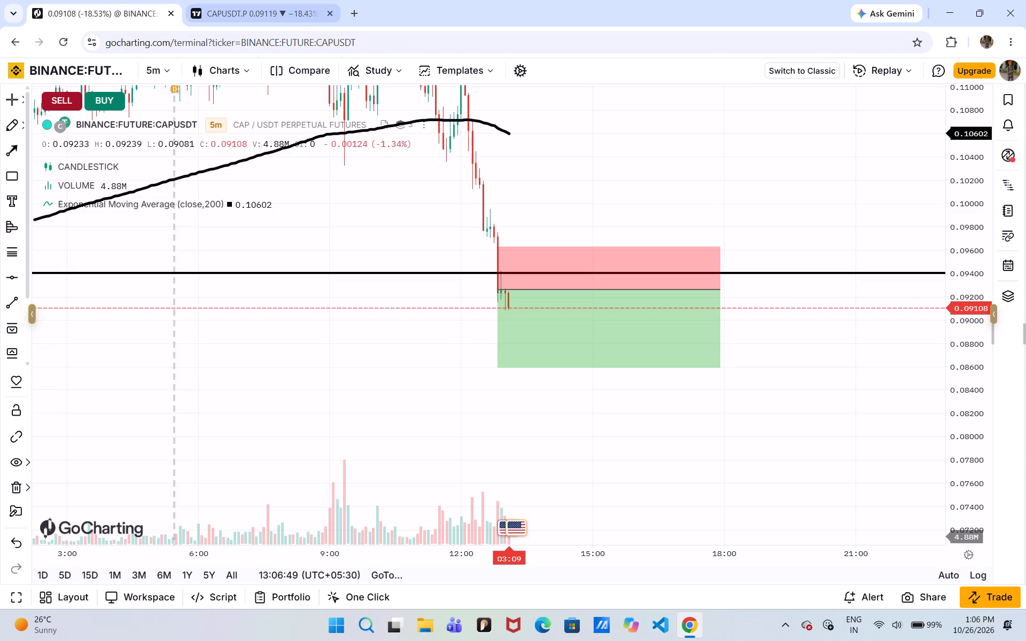
left_click(233, 0)
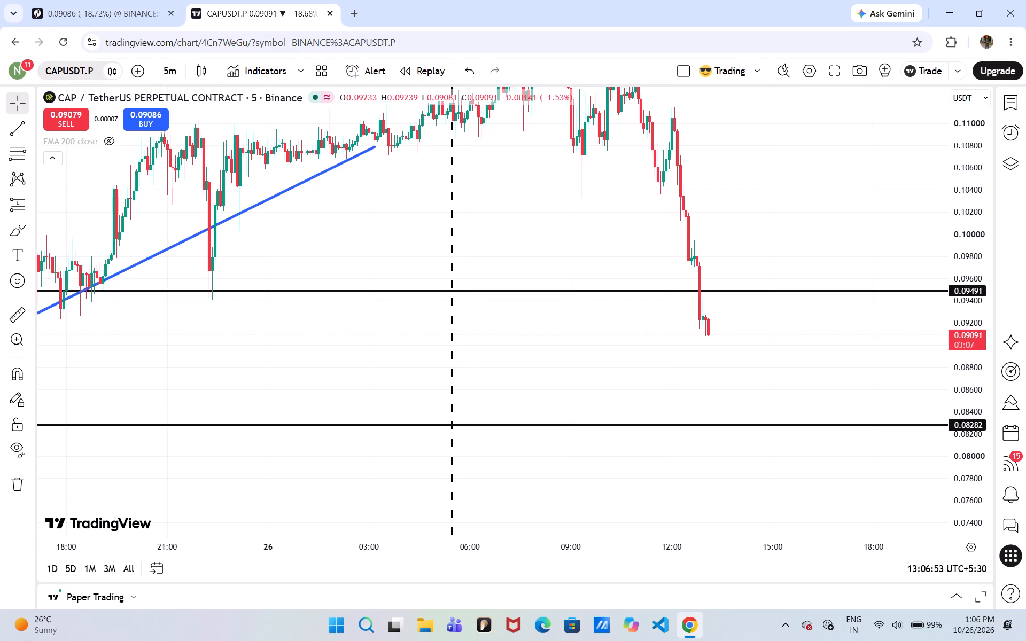
left_click(150, 0)
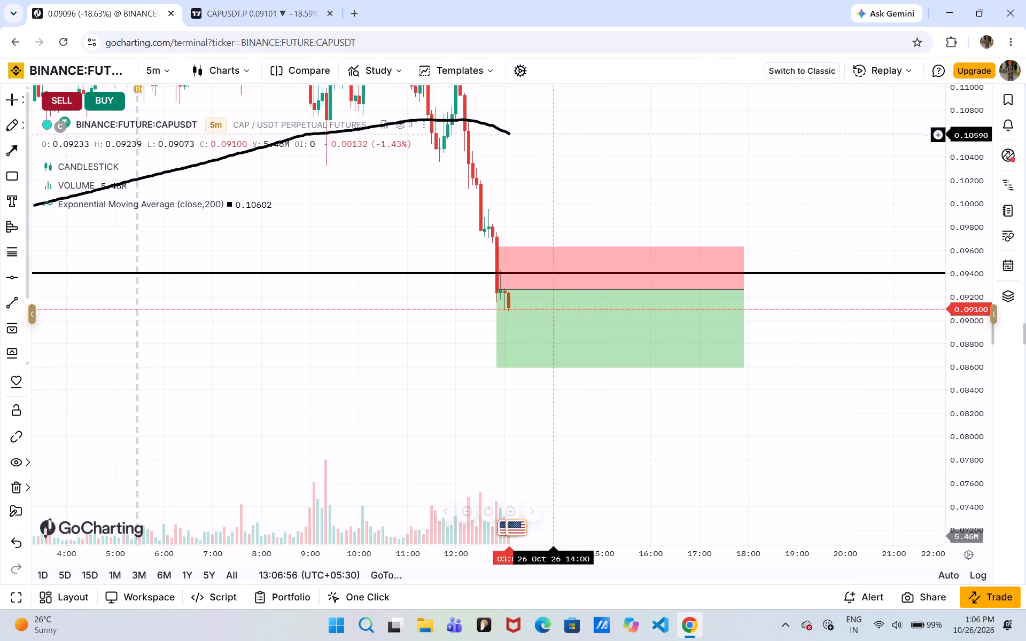
left_click_drag(549, 180, 666, 271)
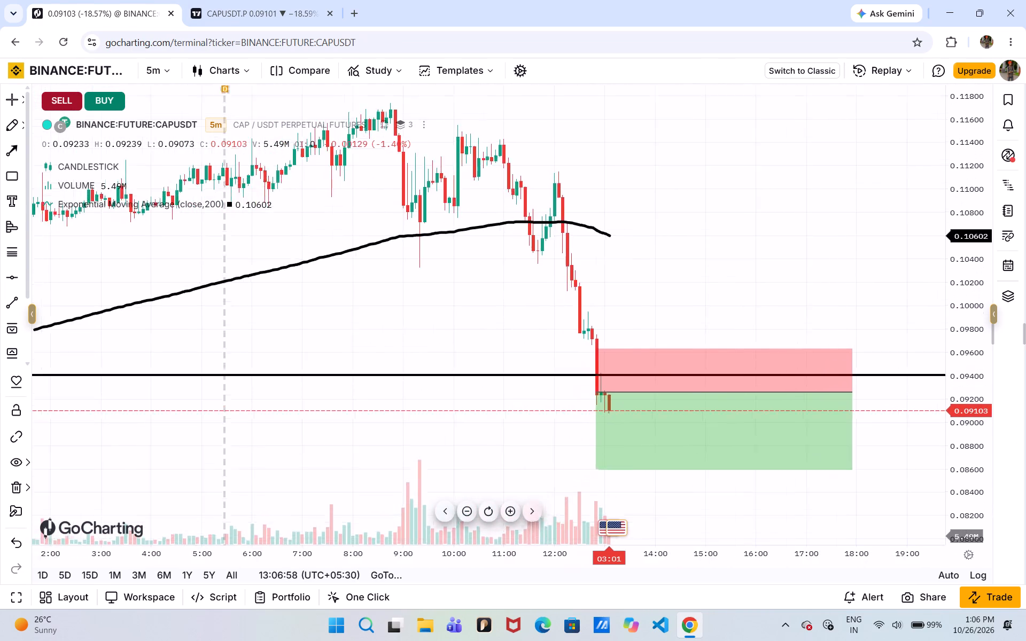
left_click_drag(666, 271, 564, 228)
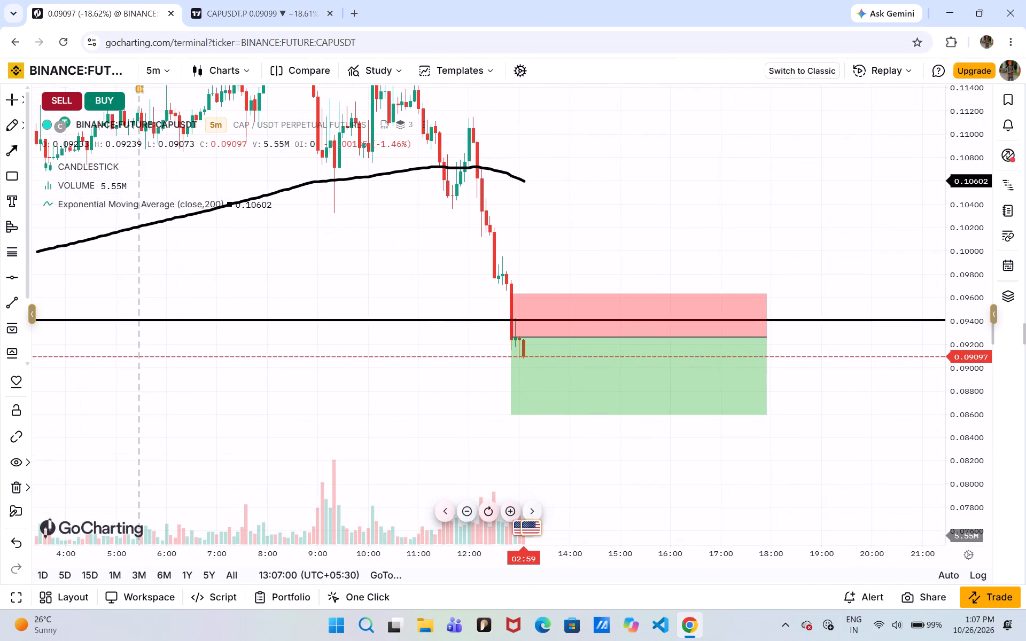
left_click(248, 1)
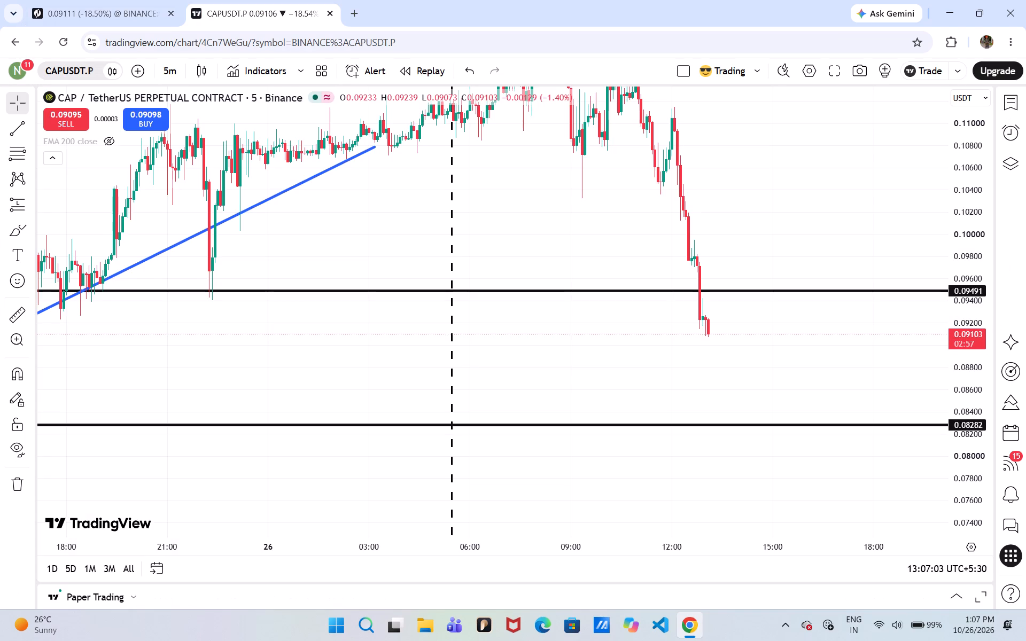
Show the hidden EMA 200 on the TradingView CAPUSDT.P chart.
left_click_drag(255, 288, 831, 282)
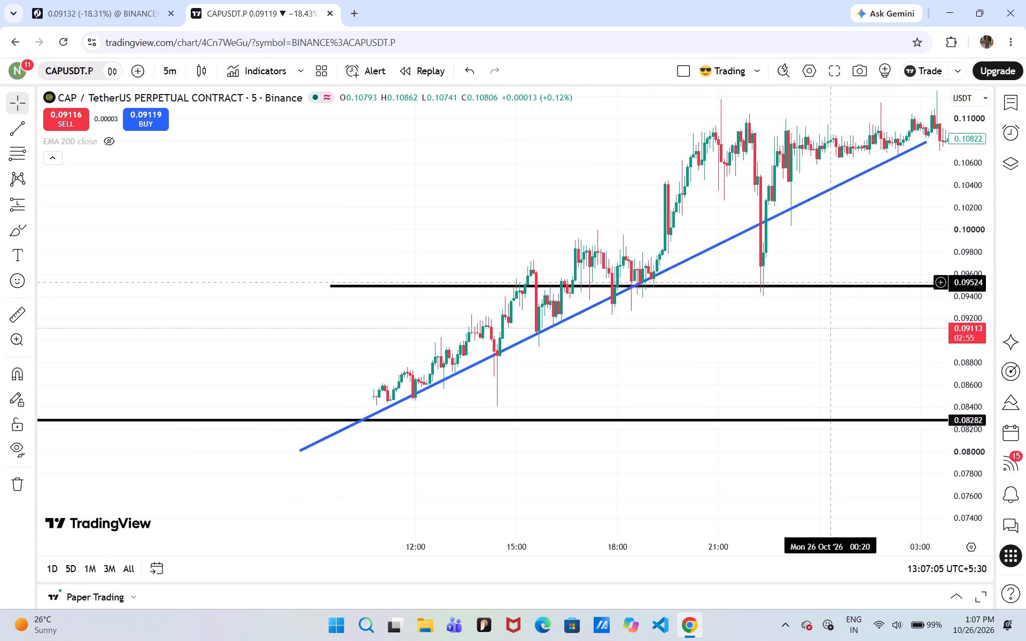
left_click_drag(831, 282, 585, 316)
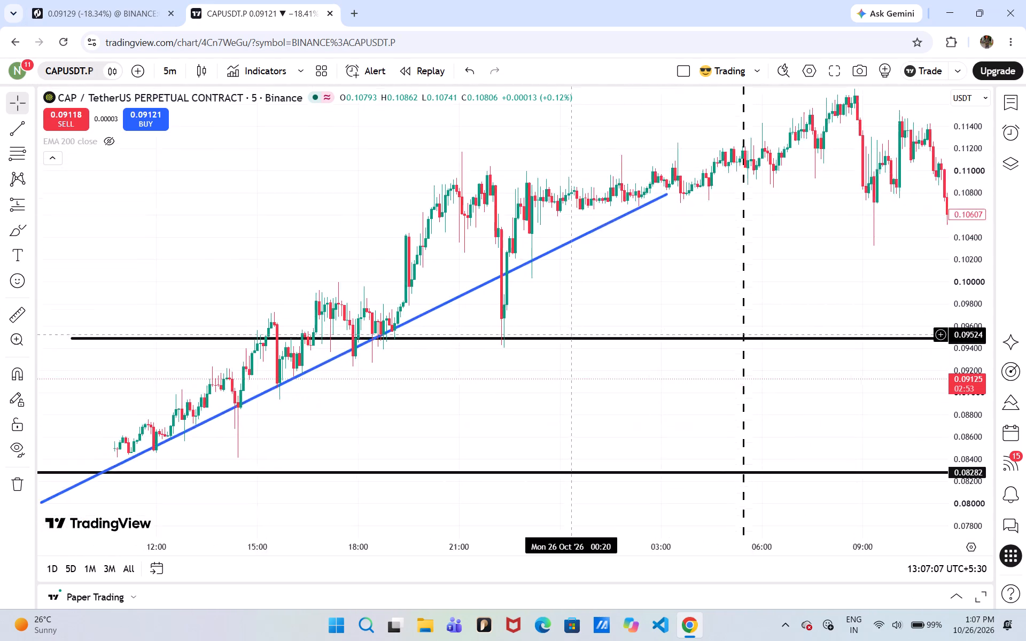
left_click_drag(585, 316, 657, 304)
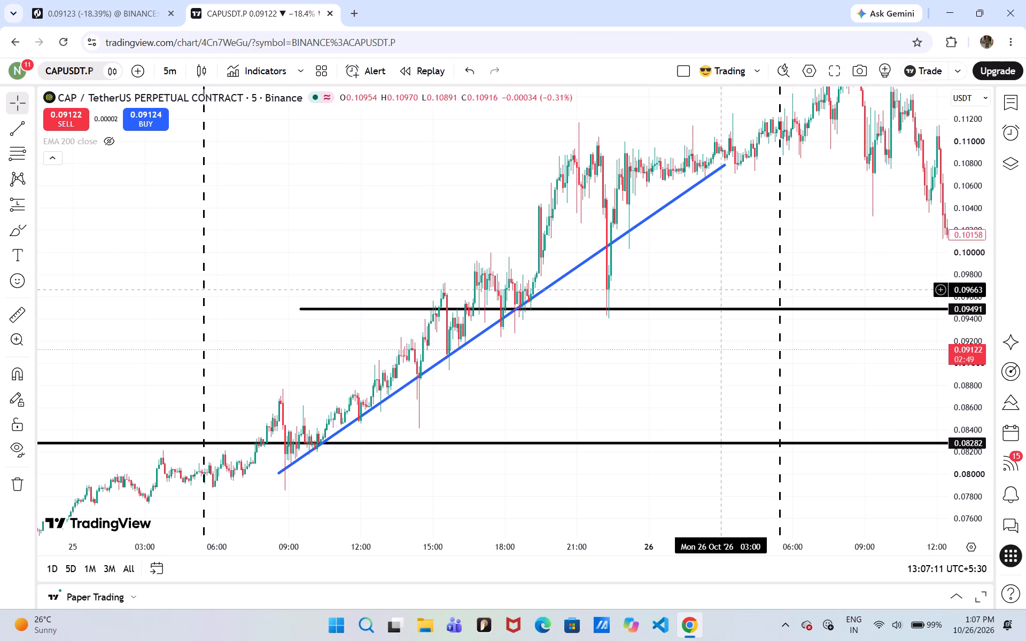
left_click_drag(721, 290, 913, 158)
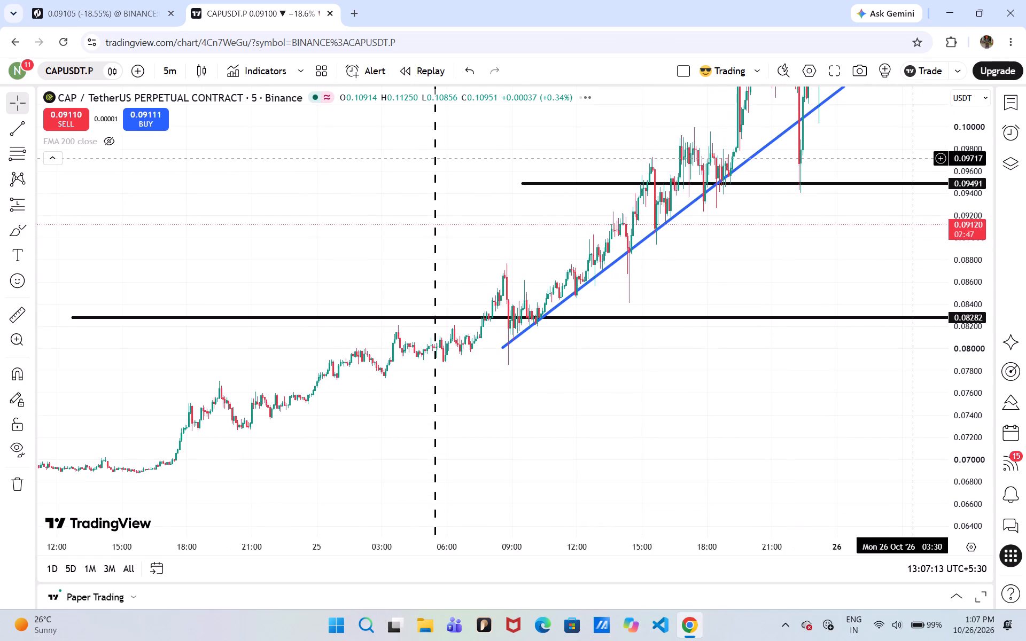
left_click_drag(670, 383, 536, 334)
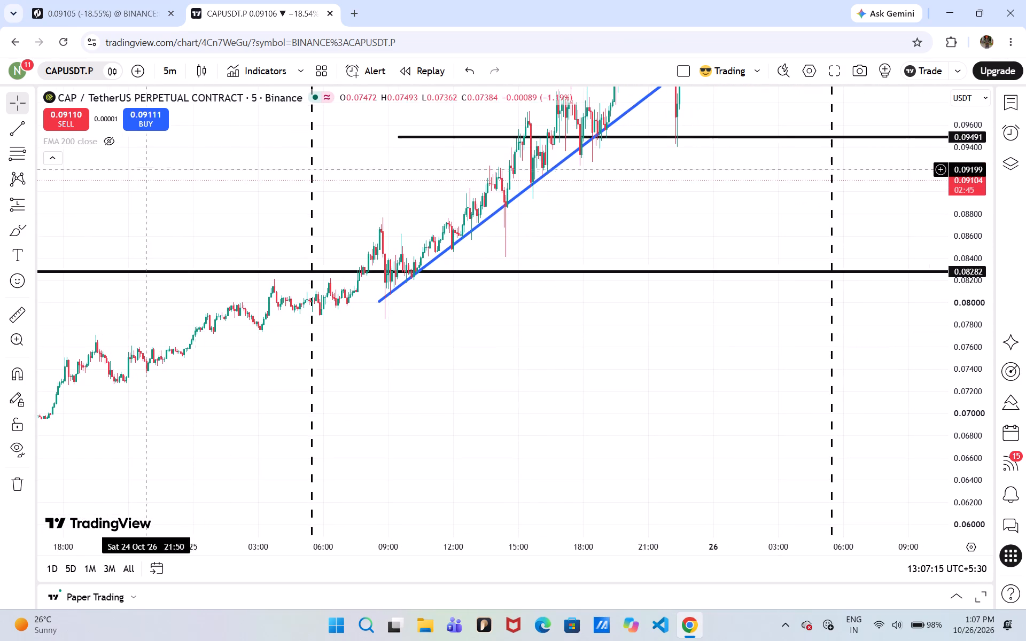
left_click(111, 148)
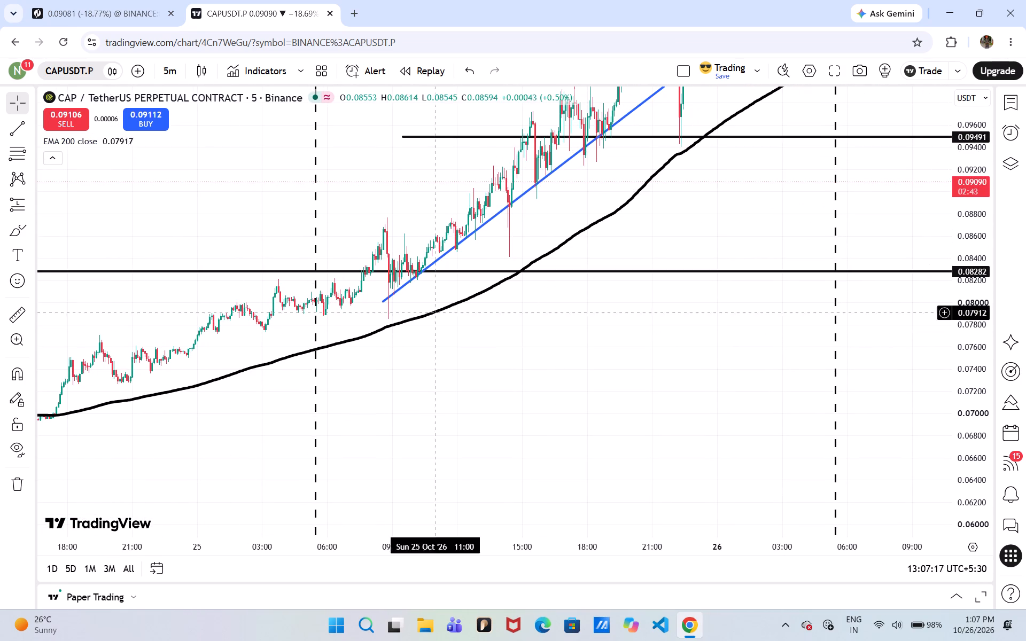
Measure the rally from about 0.06997 on 24 Oct up to near the chart's high, then clear the measurement.
left_click_drag(485, 350, 772, 402)
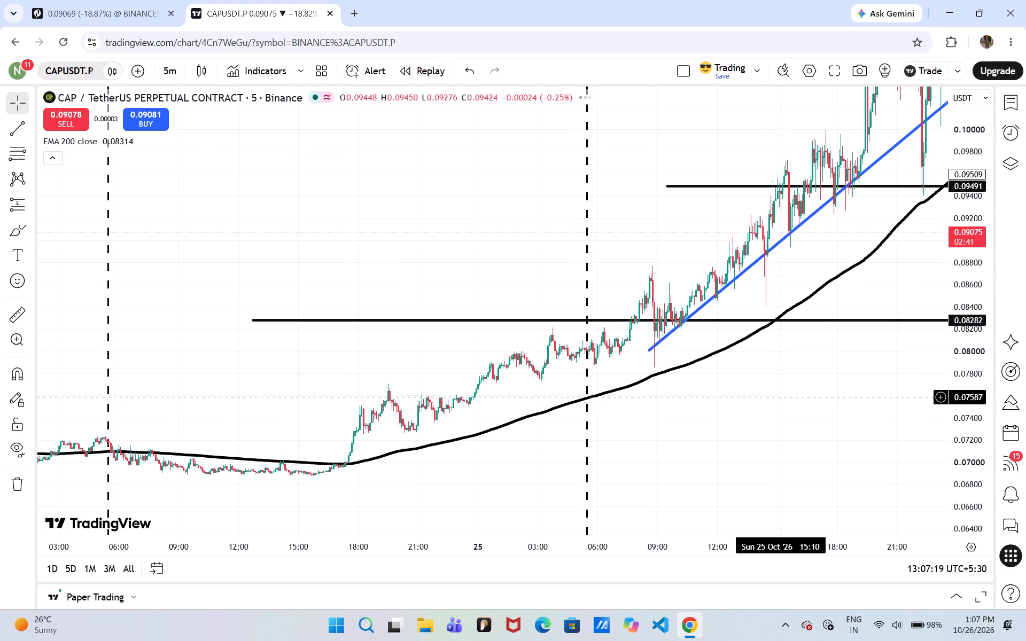
left_click_drag(962, 194, 980, 337)
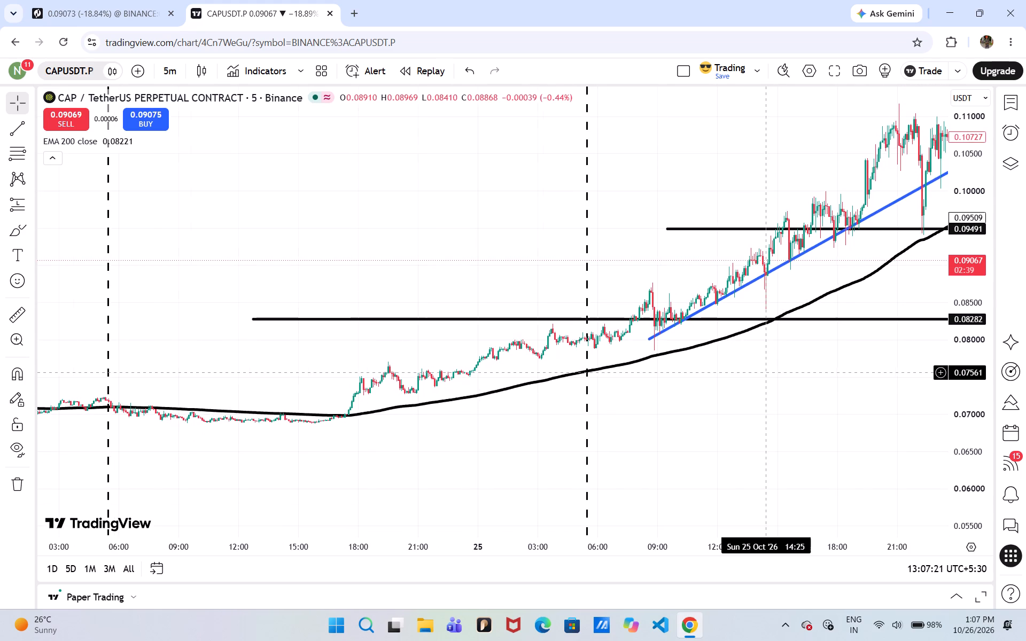
left_click_drag(766, 372, 524, 449)
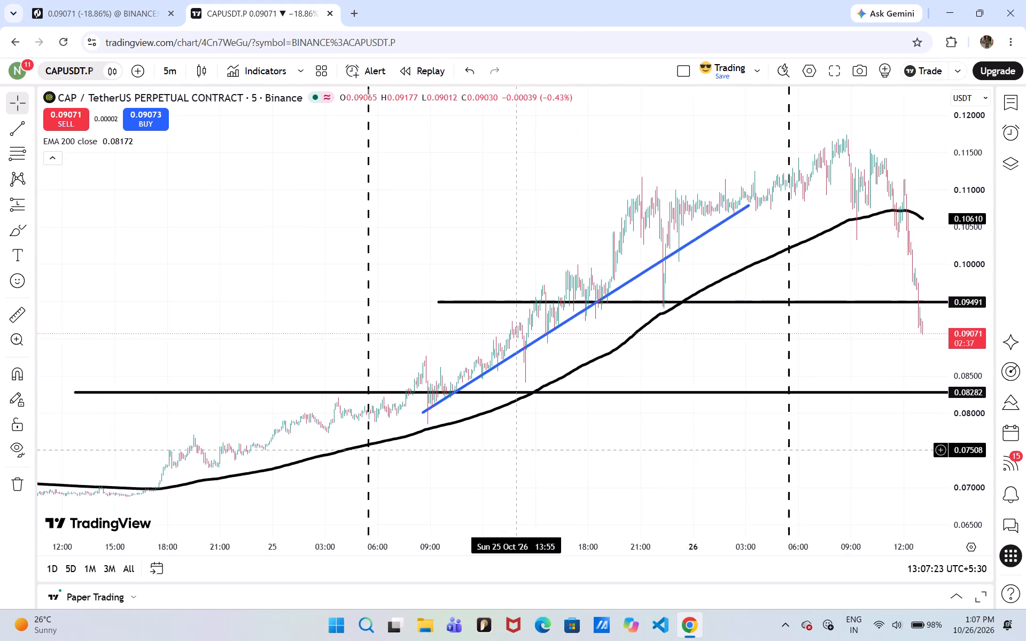
left_click_drag(524, 449, 537, 448)
left_click(18, 312)
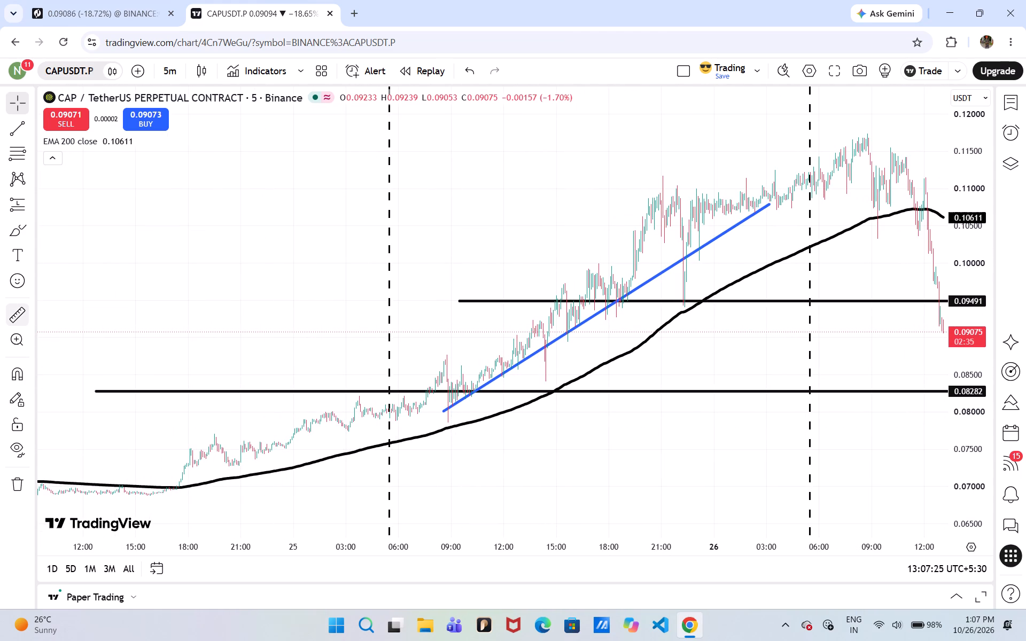
left_click_drag(173, 486, 170, 496)
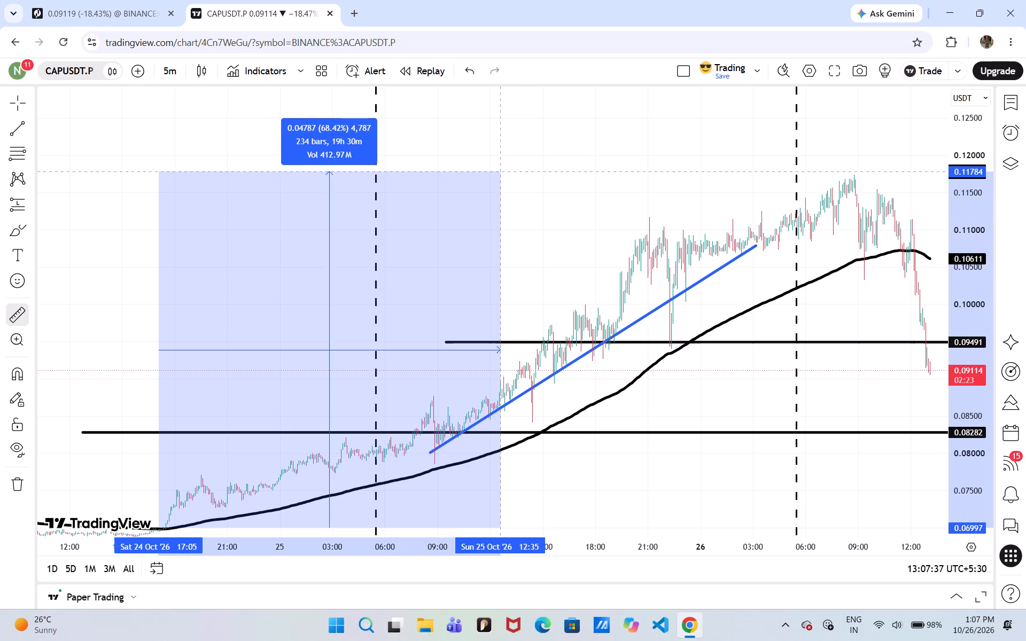
double_click(486, 182)
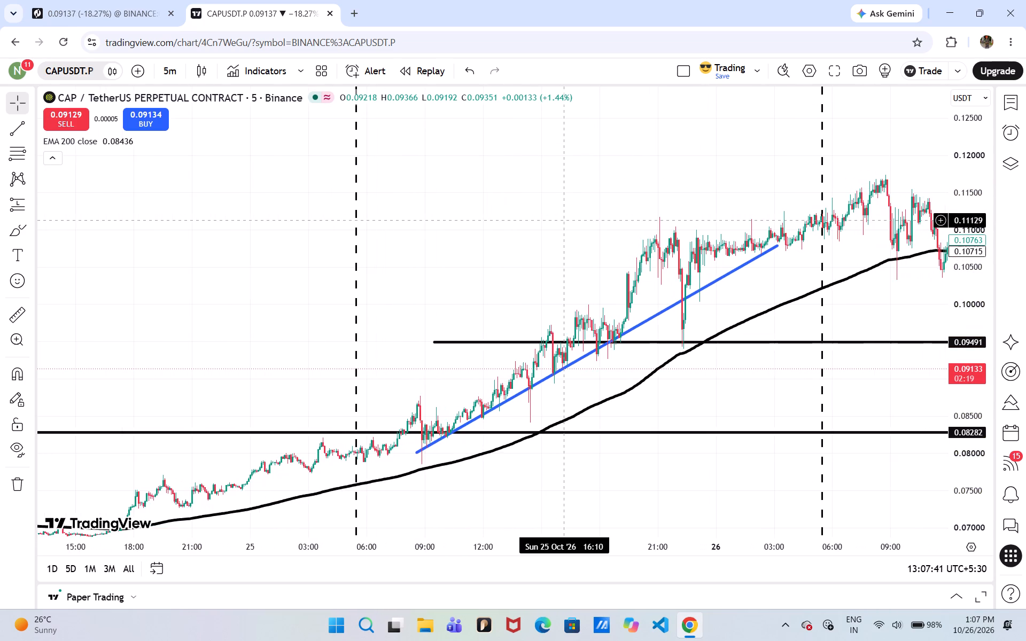
Dismiss the ad-blocker notice and examine the latest CAPUSDT.P candles against the EMA 200 and the two black horizontal levels.
left_click_drag(754, 354, 335, 340)
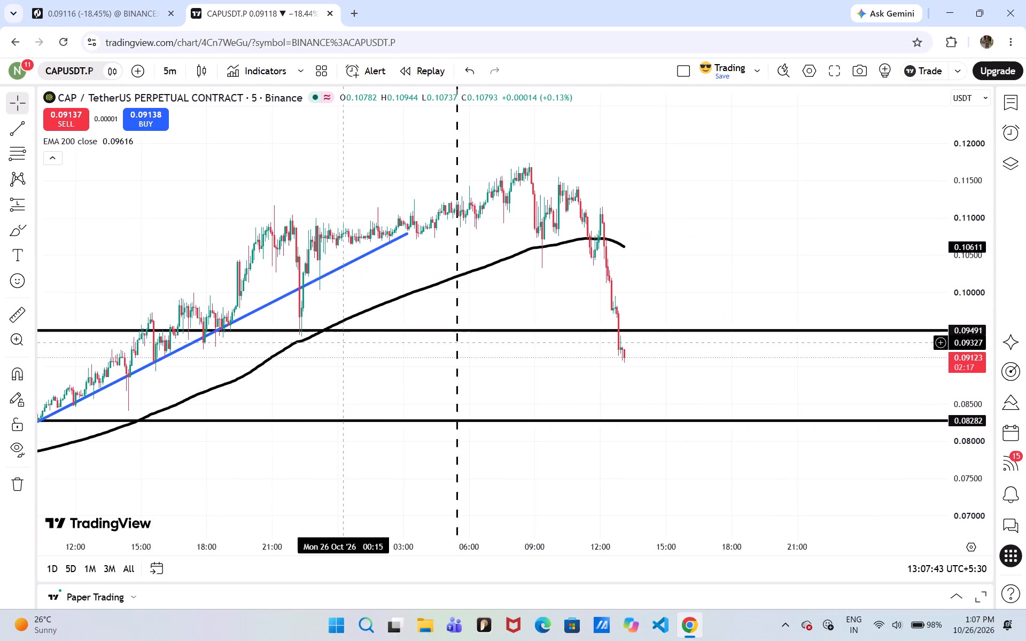
left_click_drag(335, 340, 333, 339)
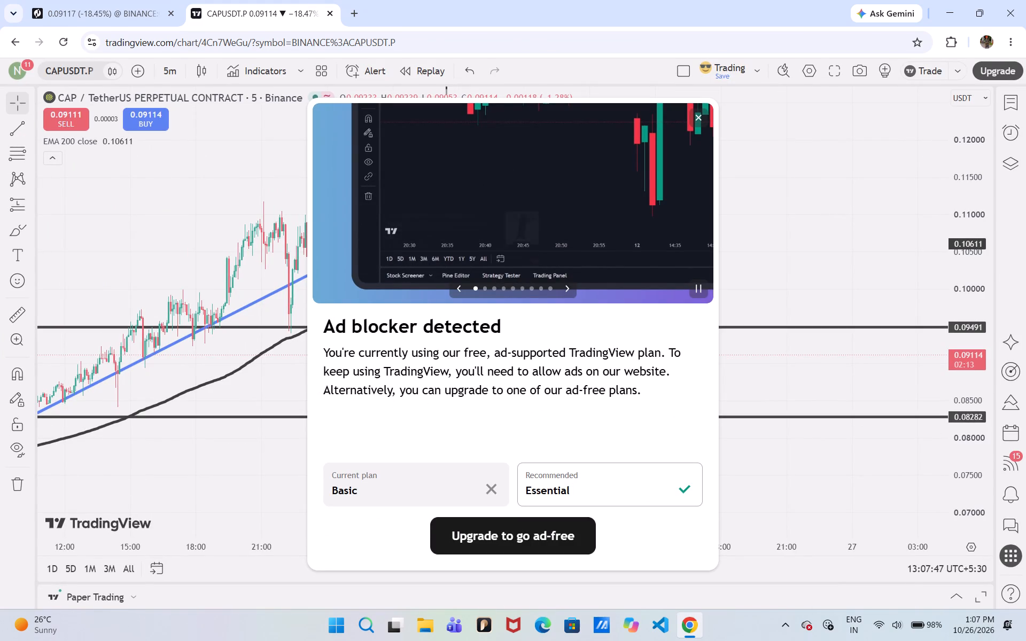
left_click(700, 111)
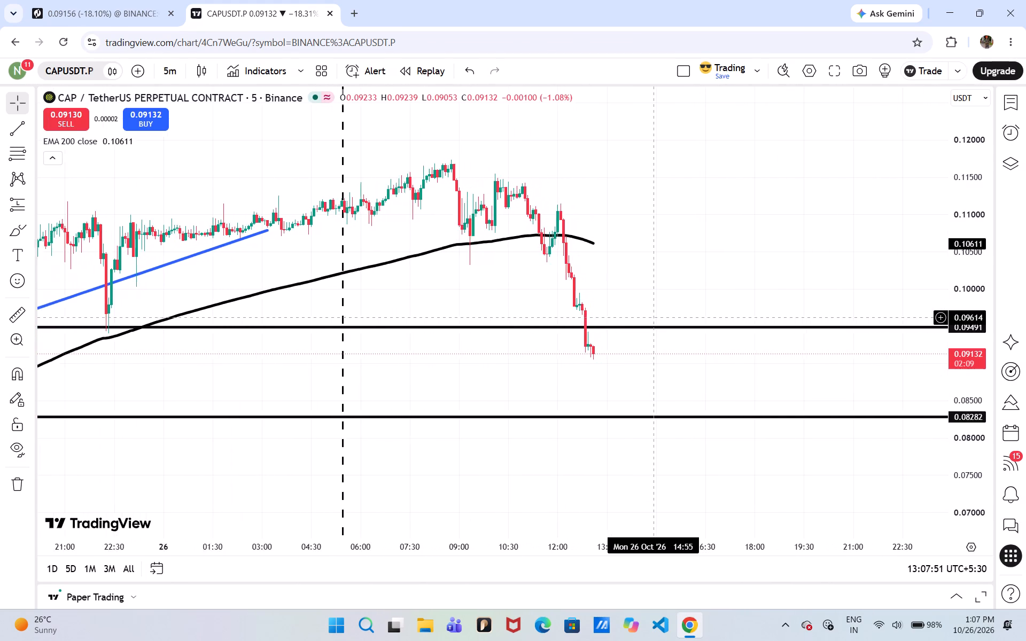
right_click(739, 295)
left_click_drag(739, 295, 684, 282)
triple_click(684, 282)
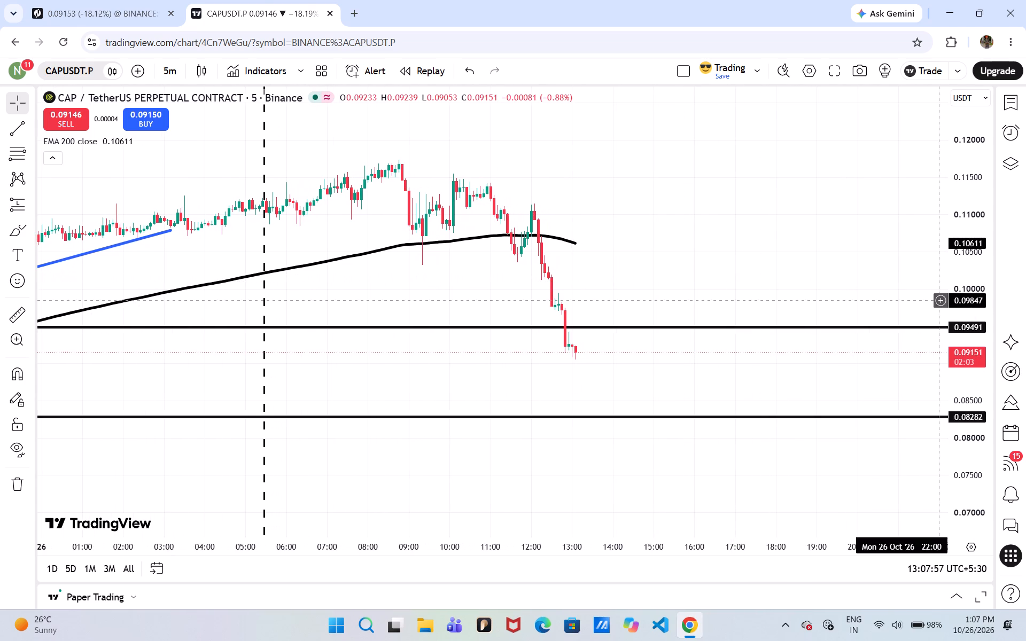
left_click_drag(974, 262, 963, 200)
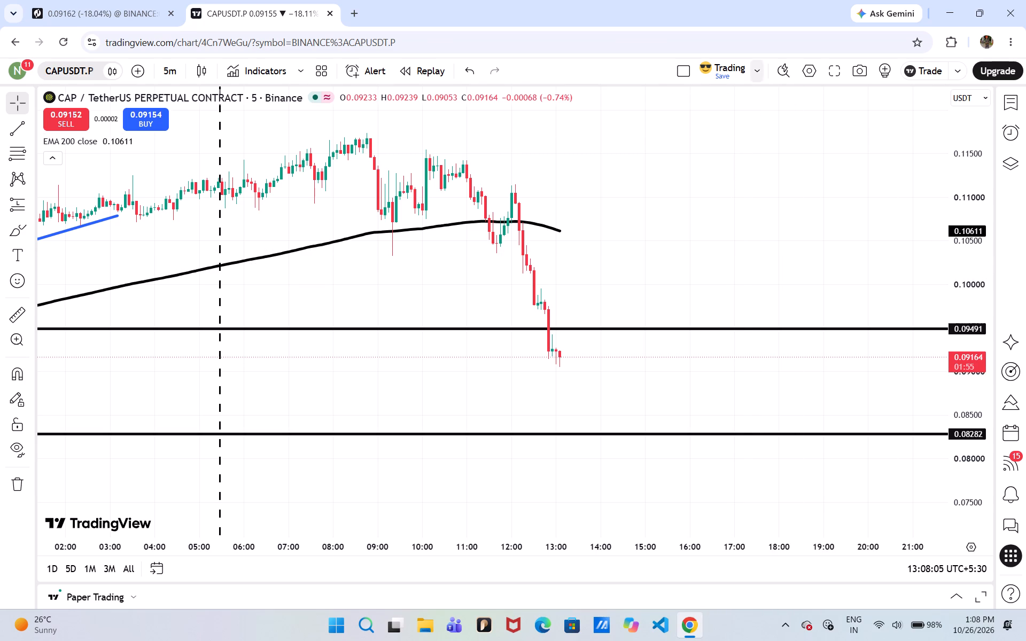
Place a paper-trading market sell order on CAPUSDT.P with a USD margin of 100.
left_click(66, 126)
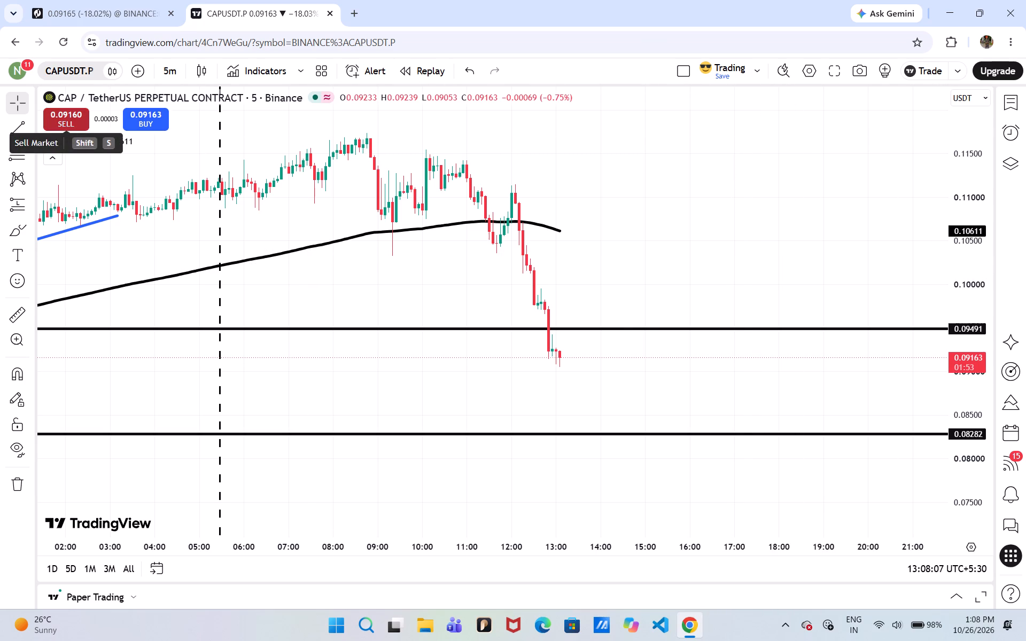
left_click(462, 280)
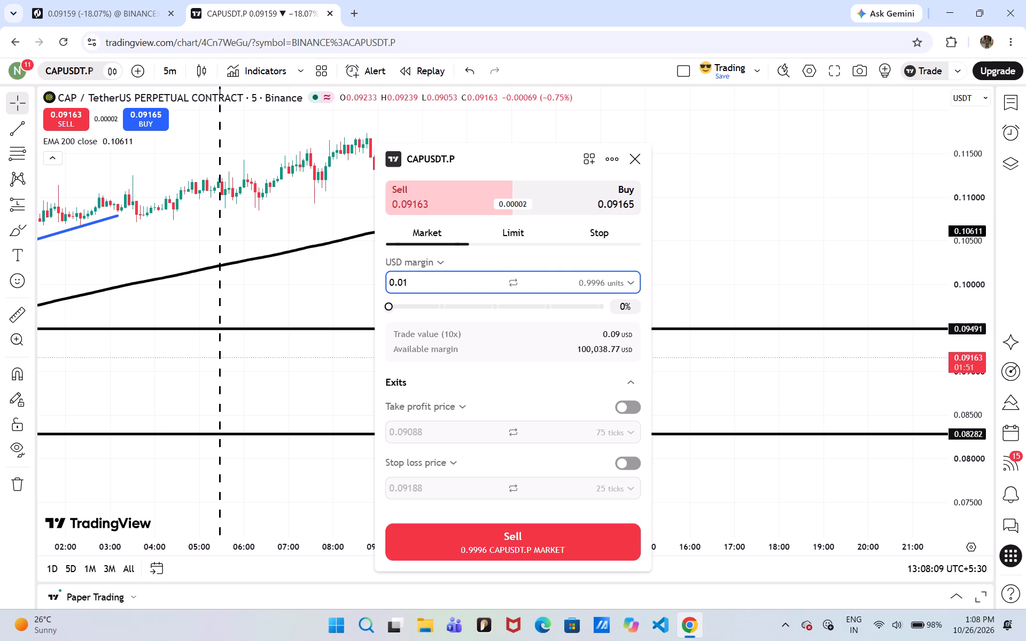
key("BackSpace")
key("BackSpace")
key("BackSpace")
key("BackSpace")
key("BackSpace")
key("BackSpace")
key("BackSpace")
key("BackSpace")
key("BackSpace")
key("BackSpace")
key("BackSpace")
key("BackSpace")
key("BackSpace")
key("BackSpace")
type("100")
key("Return")
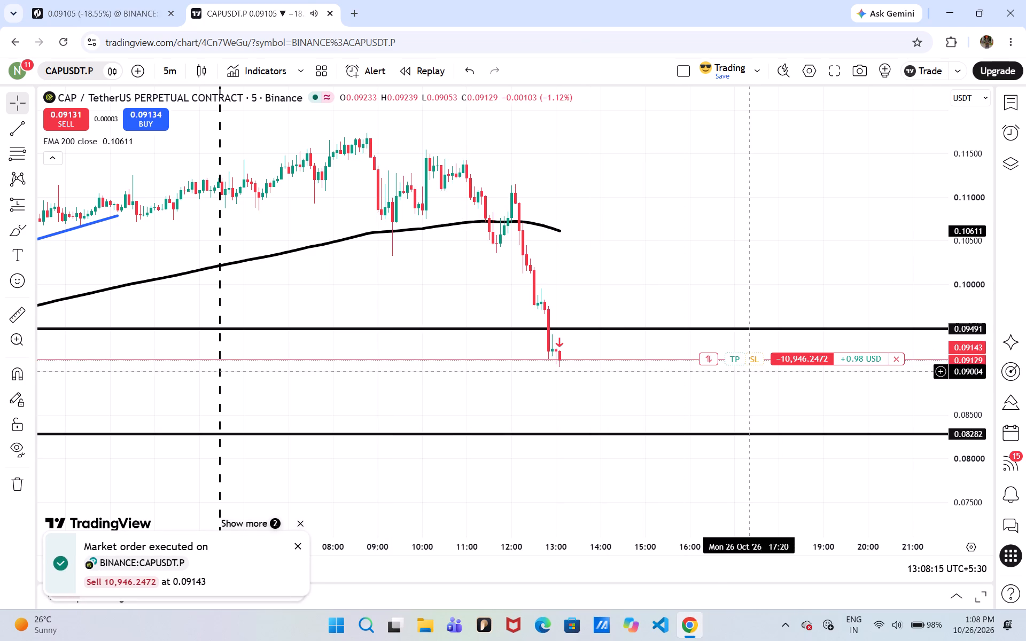
Add a stop loss at 0.09770 to the open CAPUSDT.P short position.
left_click_drag(753, 357, 773, 319)
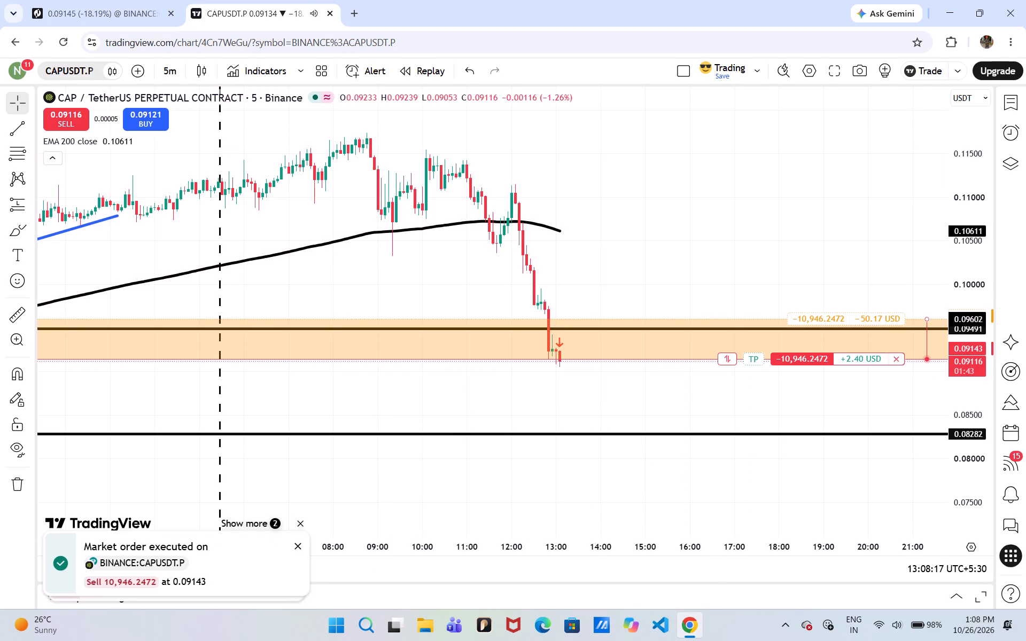
left_click_drag(773, 319, 796, 304)
left_click(717, 357)
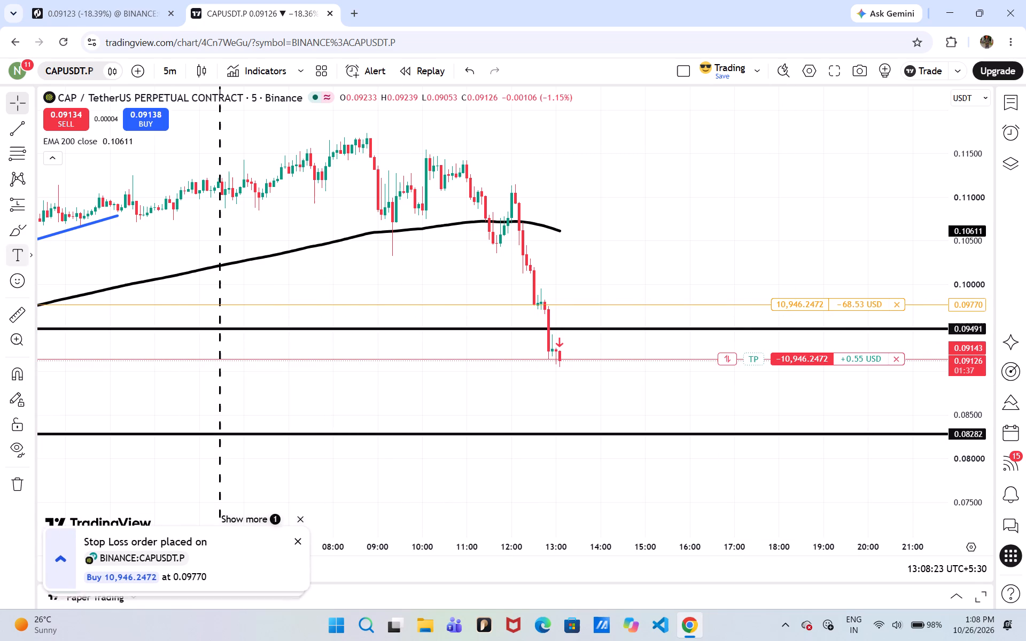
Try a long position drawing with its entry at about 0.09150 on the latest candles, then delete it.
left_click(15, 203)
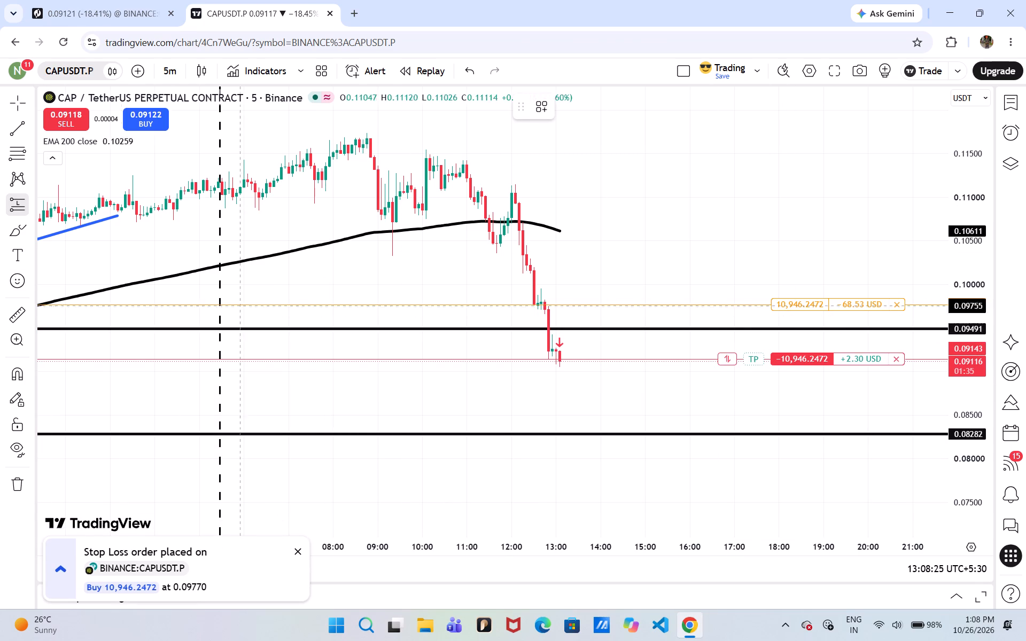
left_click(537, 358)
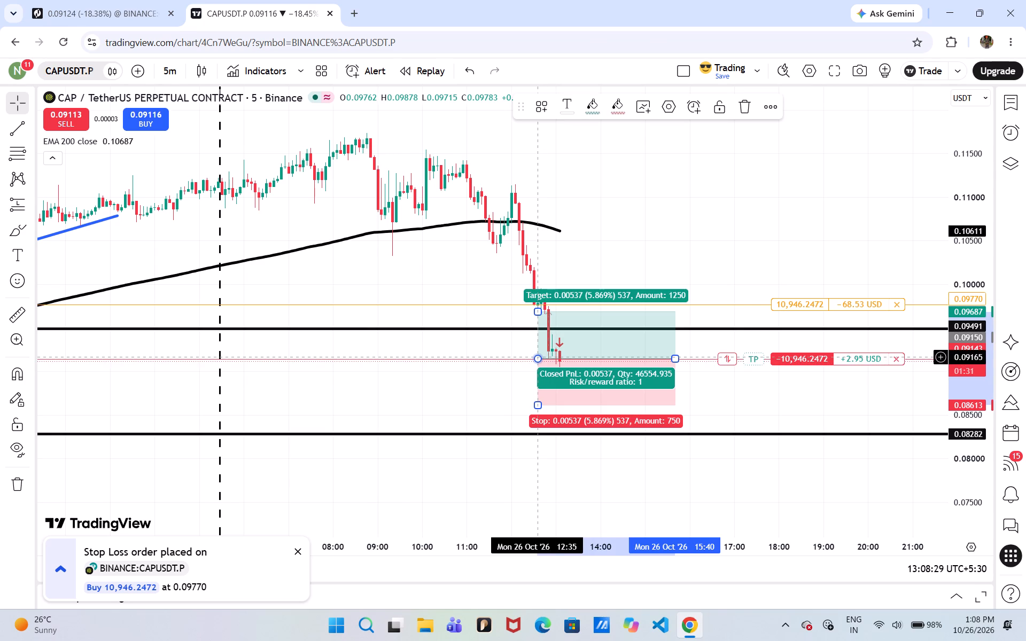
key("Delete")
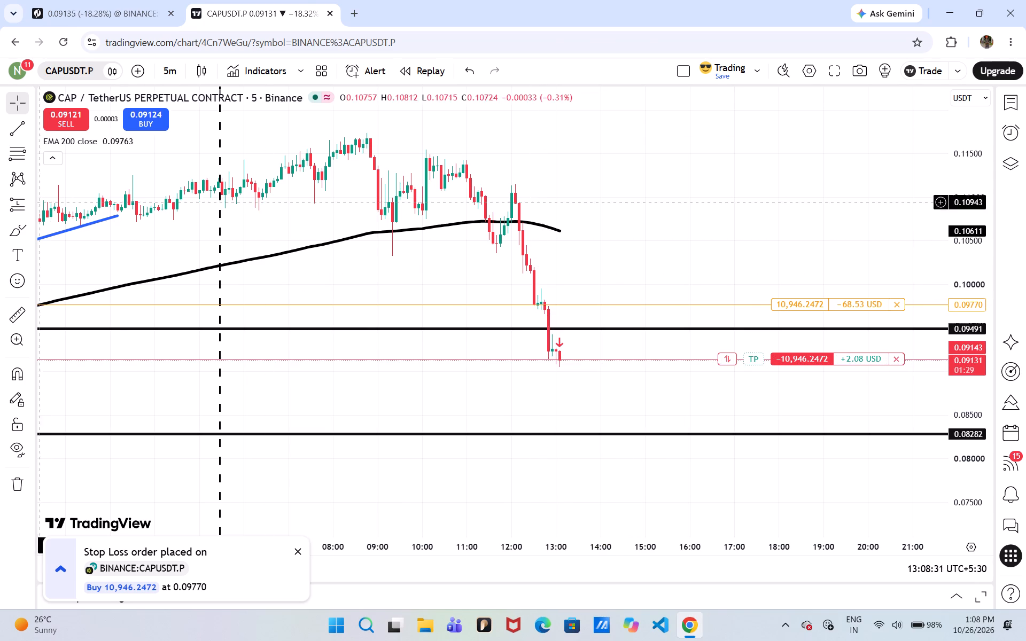
Draw a short position on the latest candles with entry at about 0.09142, stop at 0.09770 and its start at 13:00.
left_click(25, 205)
left_click(25, 205)
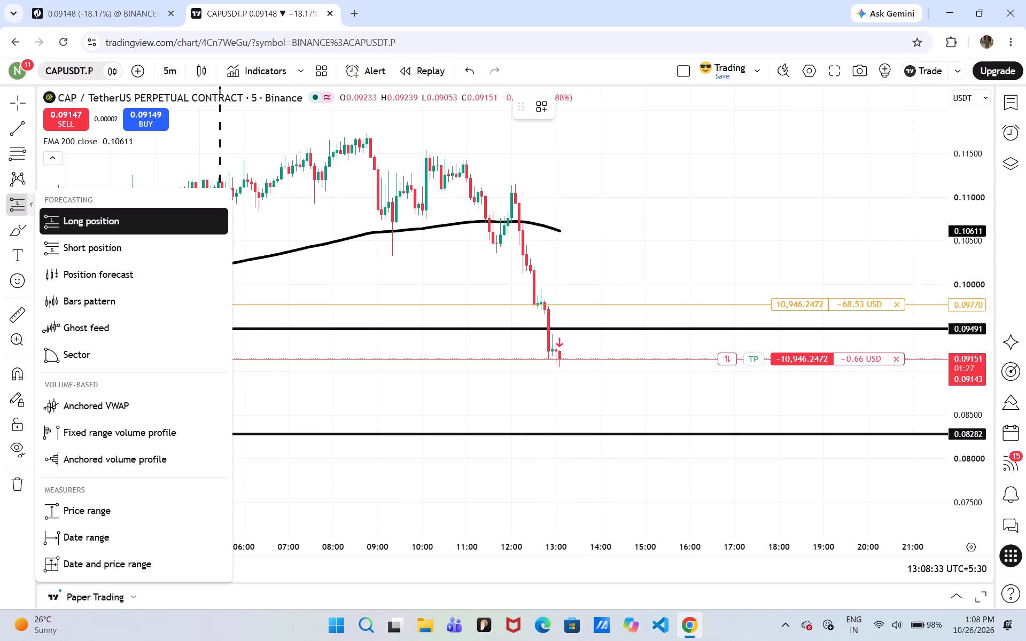
left_click(83, 245)
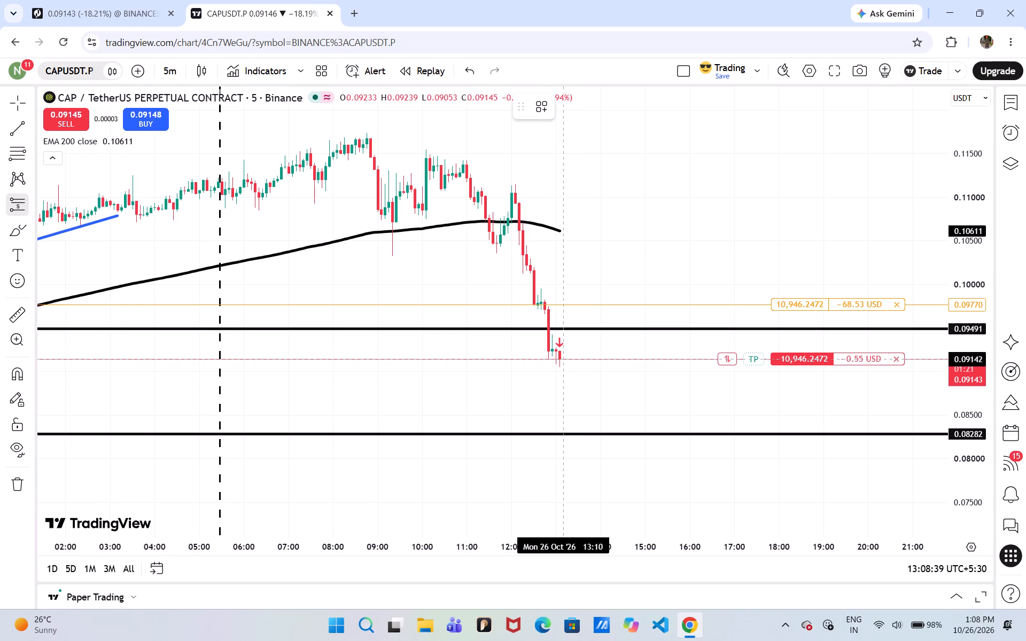
left_click(563, 359)
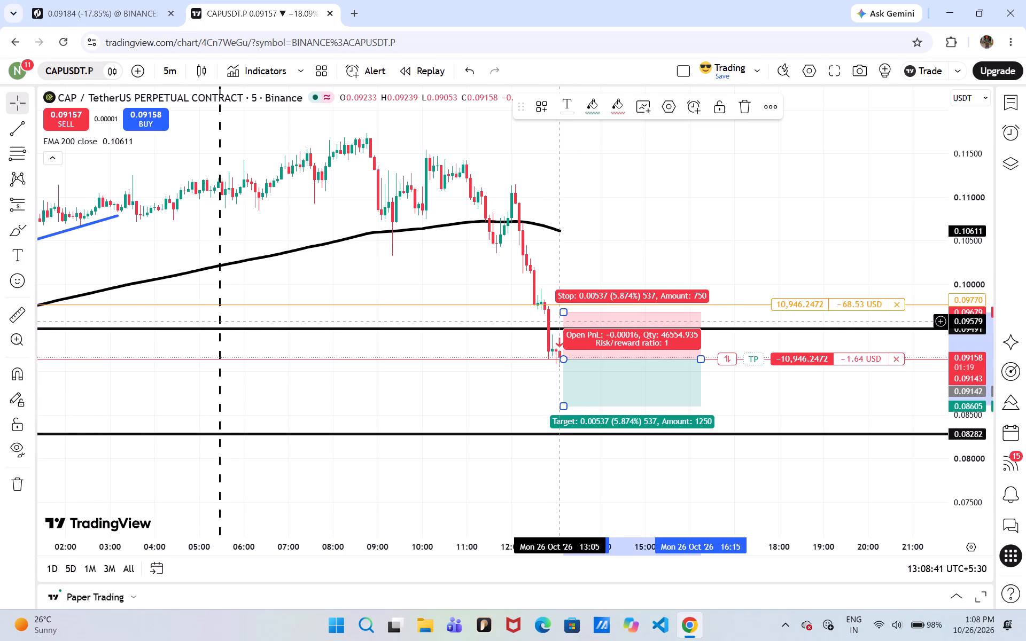
left_click_drag(562, 315, 562, 306)
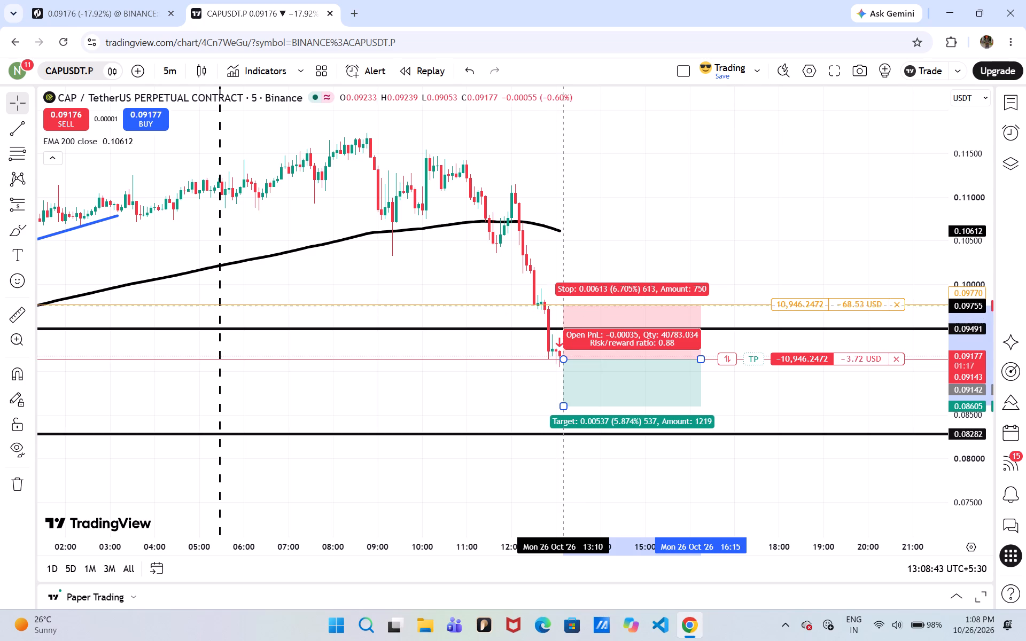
left_click_drag(562, 306, 562, 304)
left_click(493, 420)
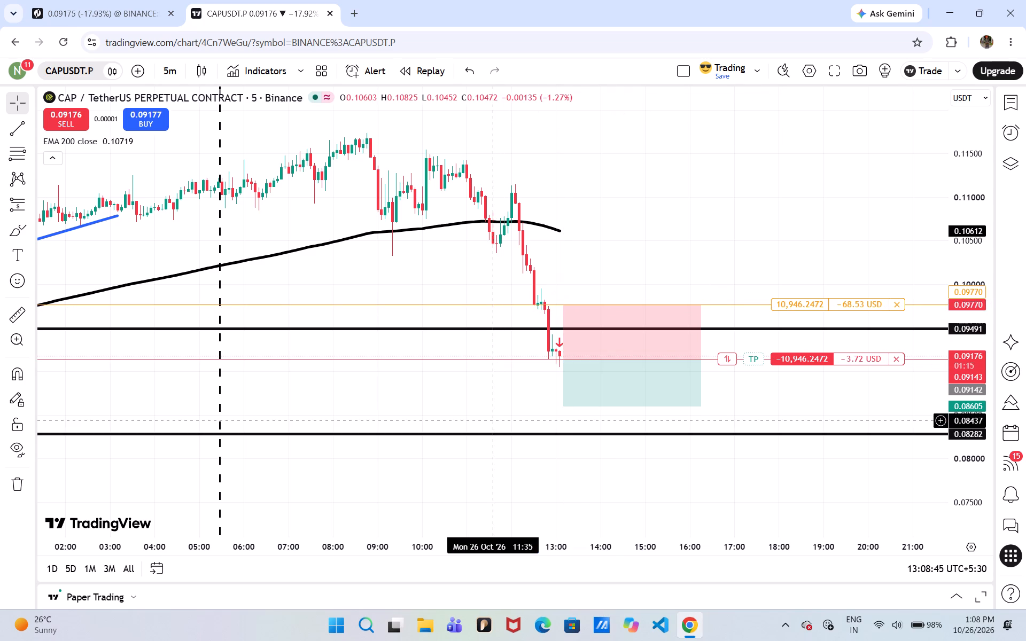
left_click(576, 387)
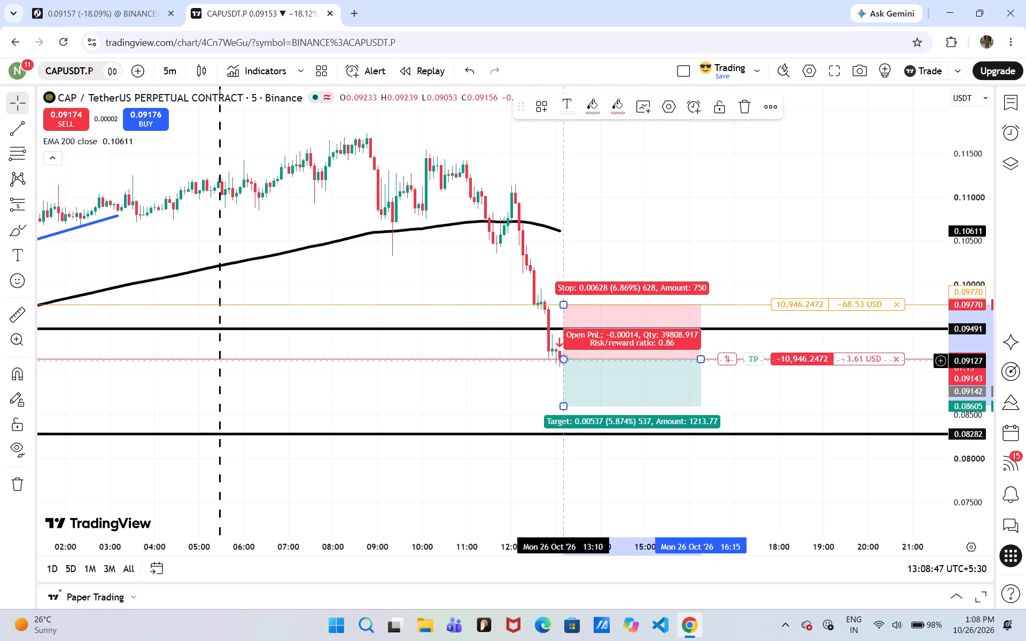
left_click_drag(563, 359, 557, 359)
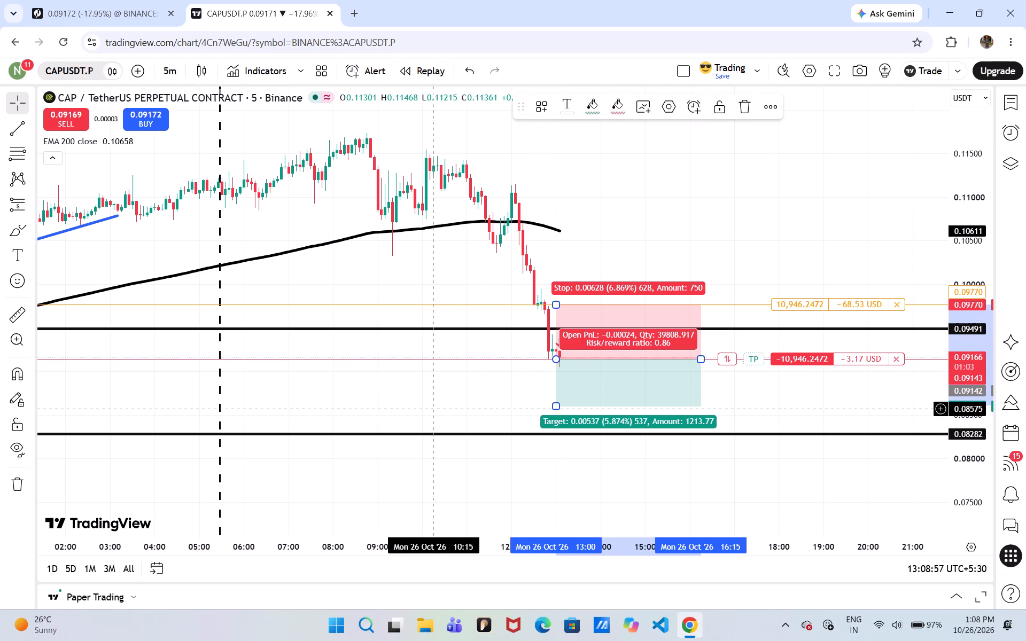
left_click(450, 405)
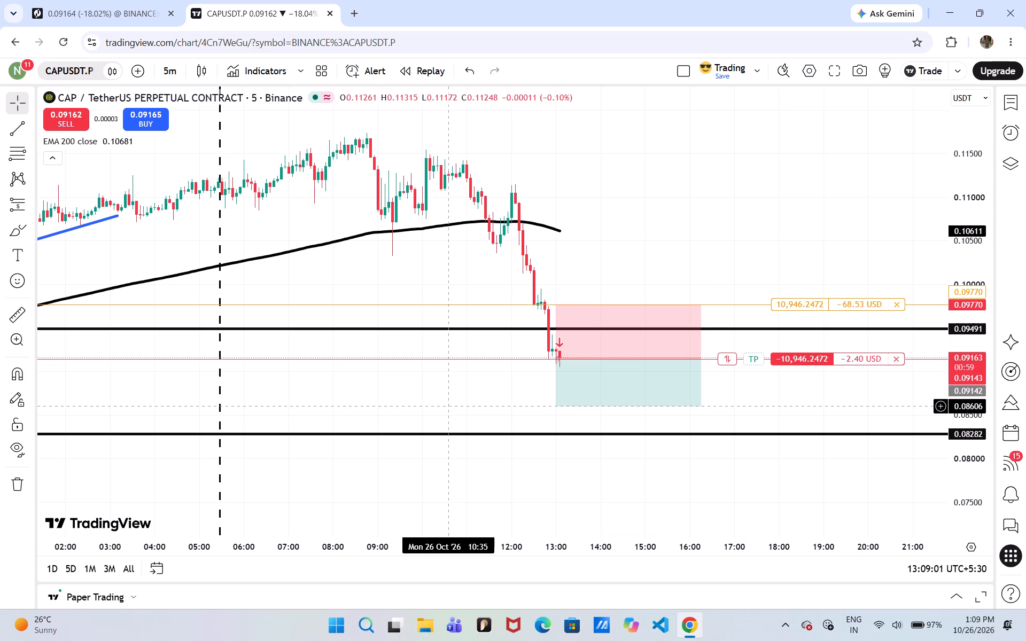
Add the built-in Volume indicator to the CAPUSDT.P chart.
left_click_drag(450, 405, 398, 379)
left_click(398, 379)
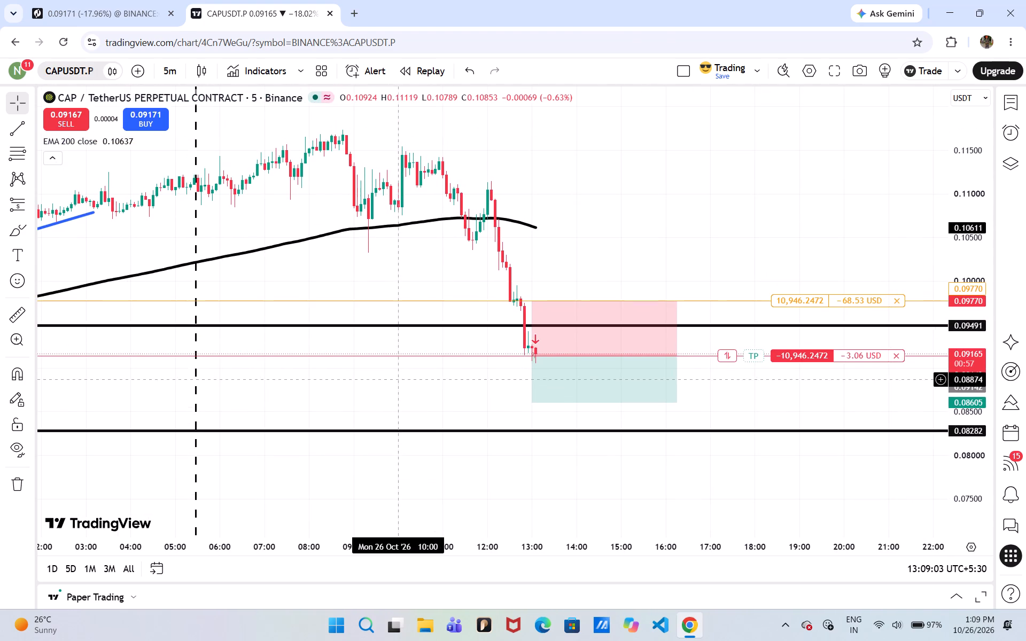
left_click(269, 70)
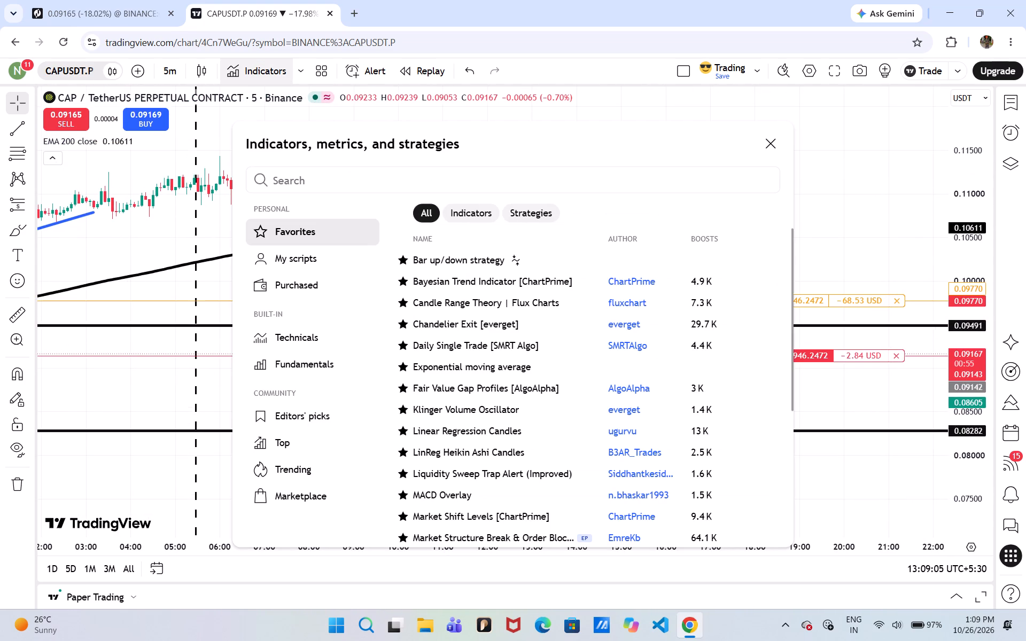
left_click(437, 175)
type("vol")
left_click(485, 297)
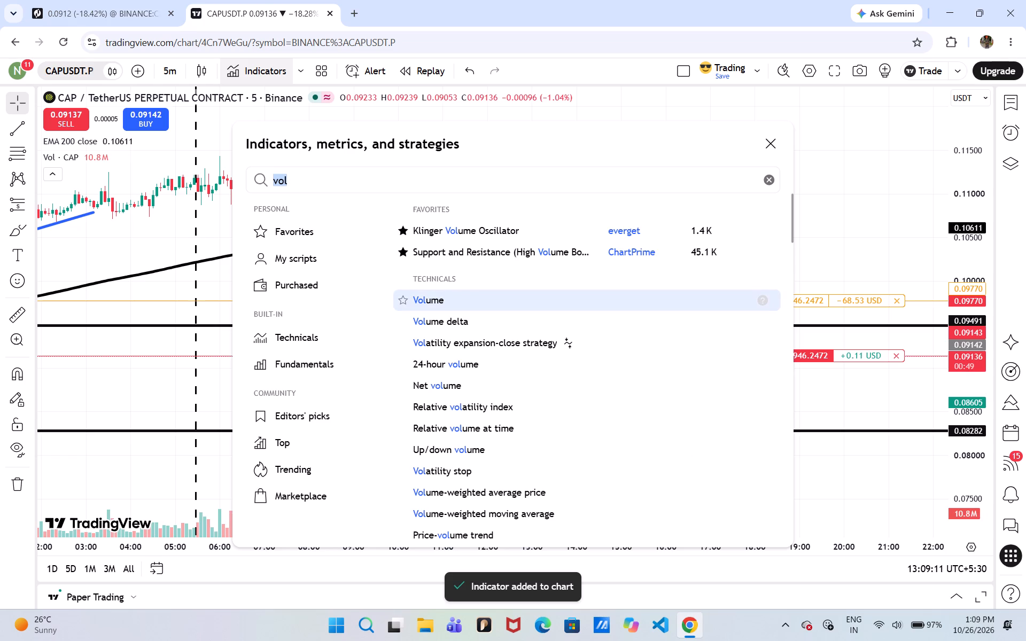
left_click(773, 138)
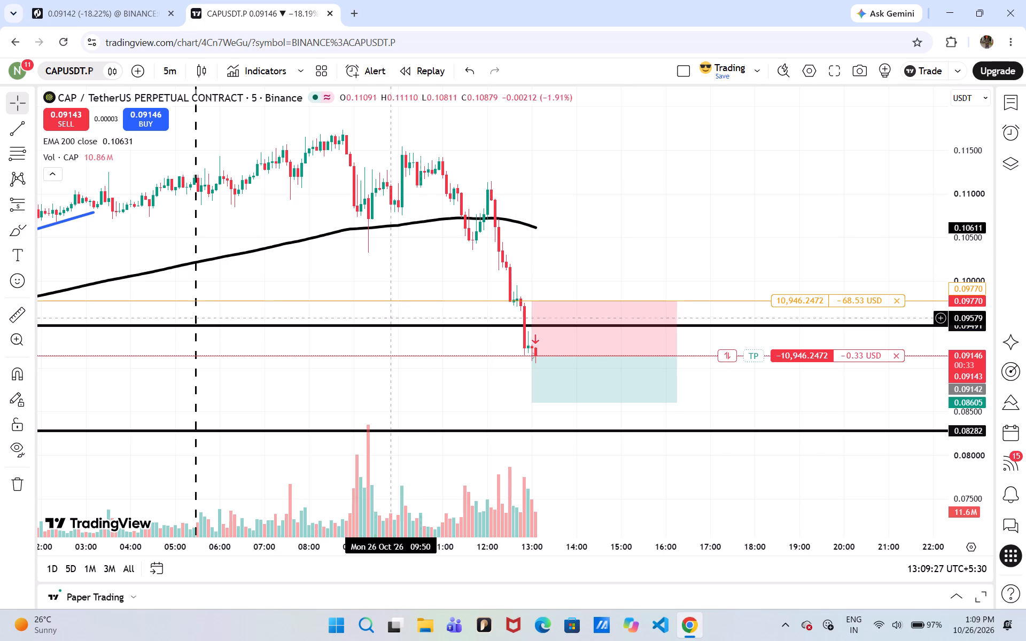
Examine the volume bars alongside the 24 to 26 October price action, the blue trendline, the EMA 200 and the two black levels.
left_click_drag(373, 388, 986, 353)
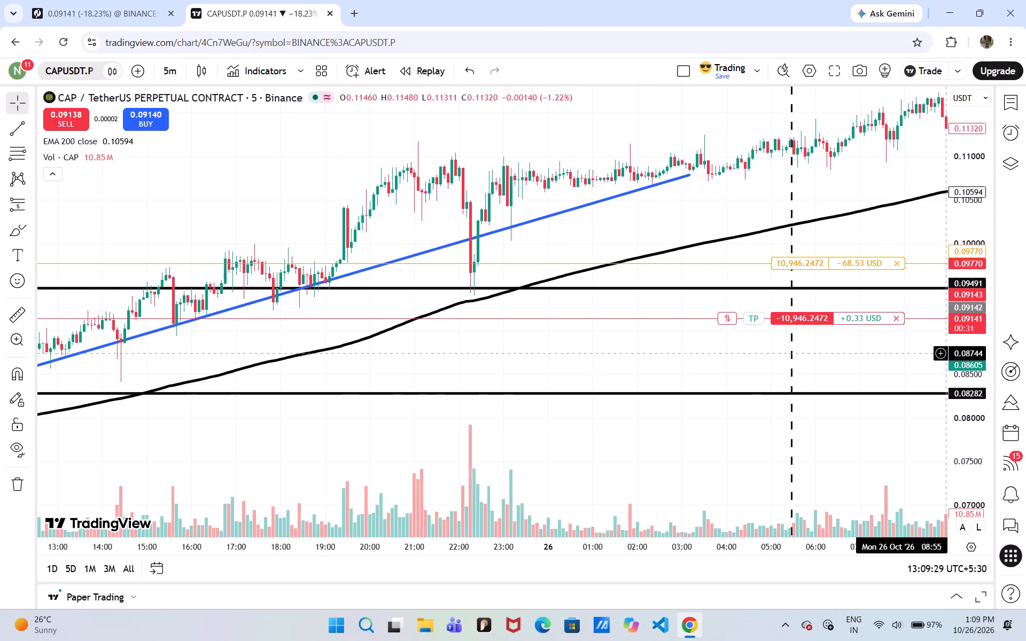
left_click_drag(691, 386, 1015, 385)
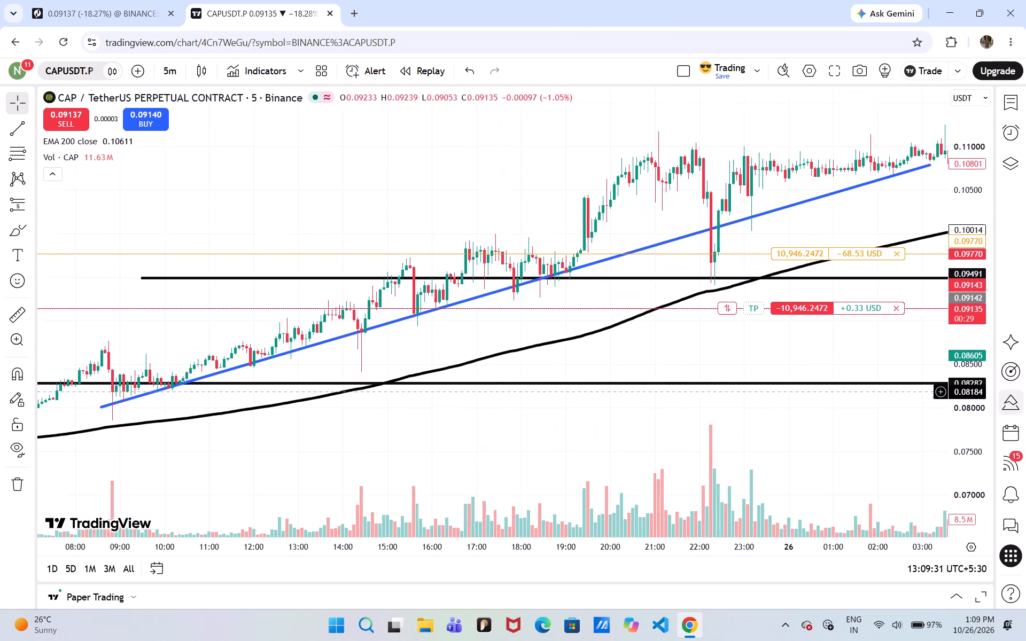
left_click_drag(1015, 385, 1017, 382)
left_click_drag(480, 494, 816, 434)
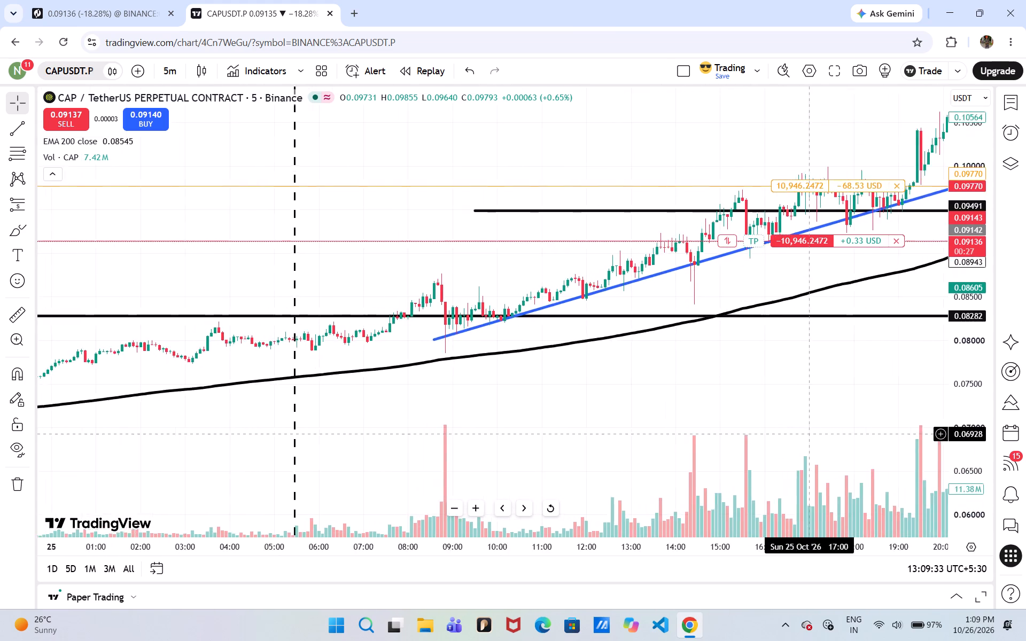
left_click_drag(816, 434, 893, 404)
left_click_drag(489, 407, 830, 413)
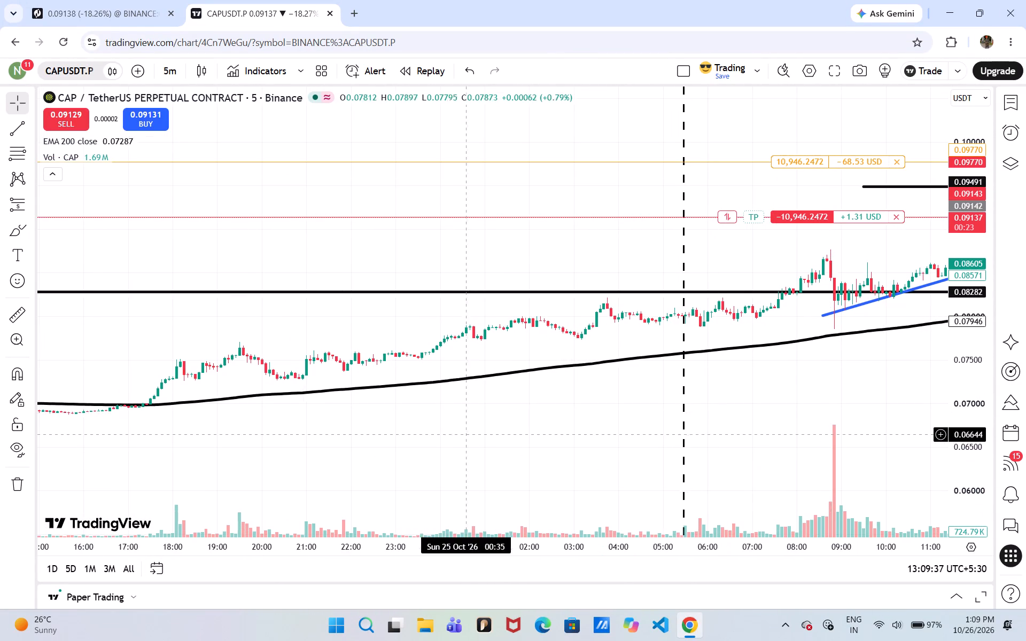
left_click_drag(438, 436, 207, 463)
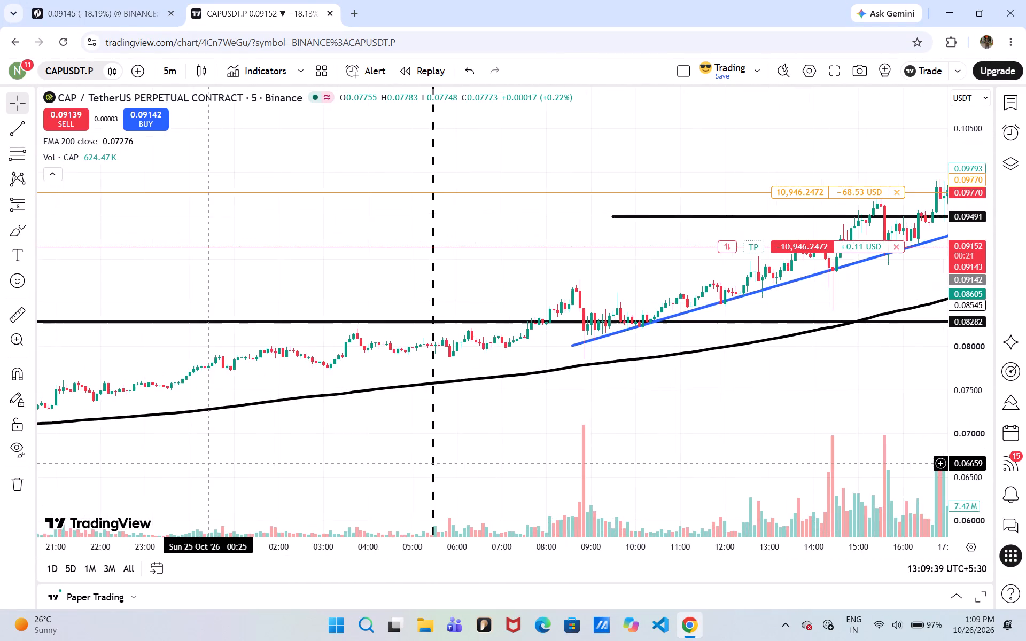
left_click_drag(207, 463, 561, 411)
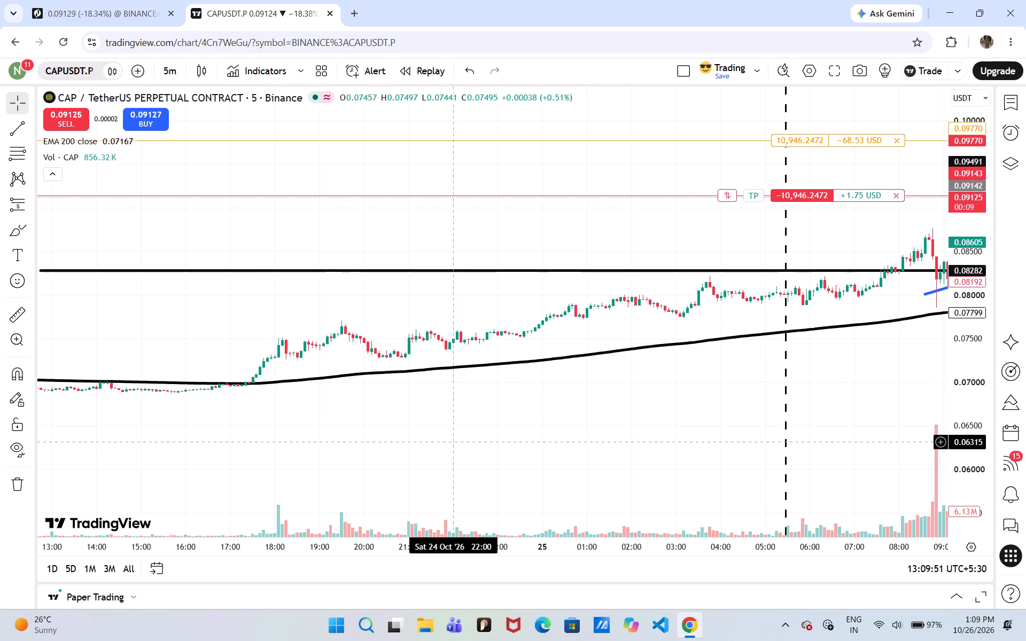
left_click_drag(454, 442, 147, 440)
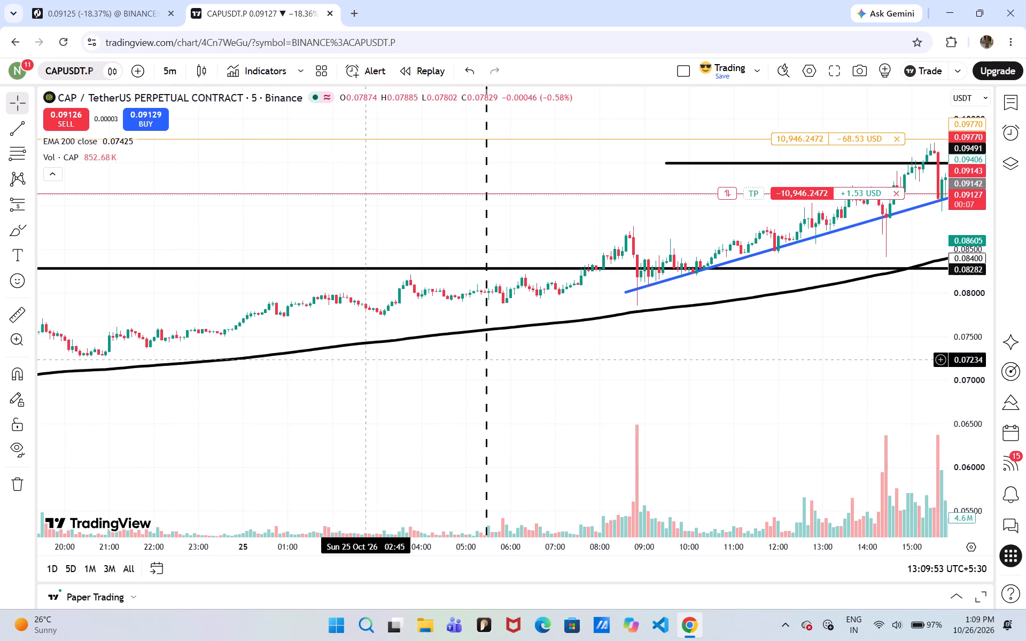
left_click(602, 353)
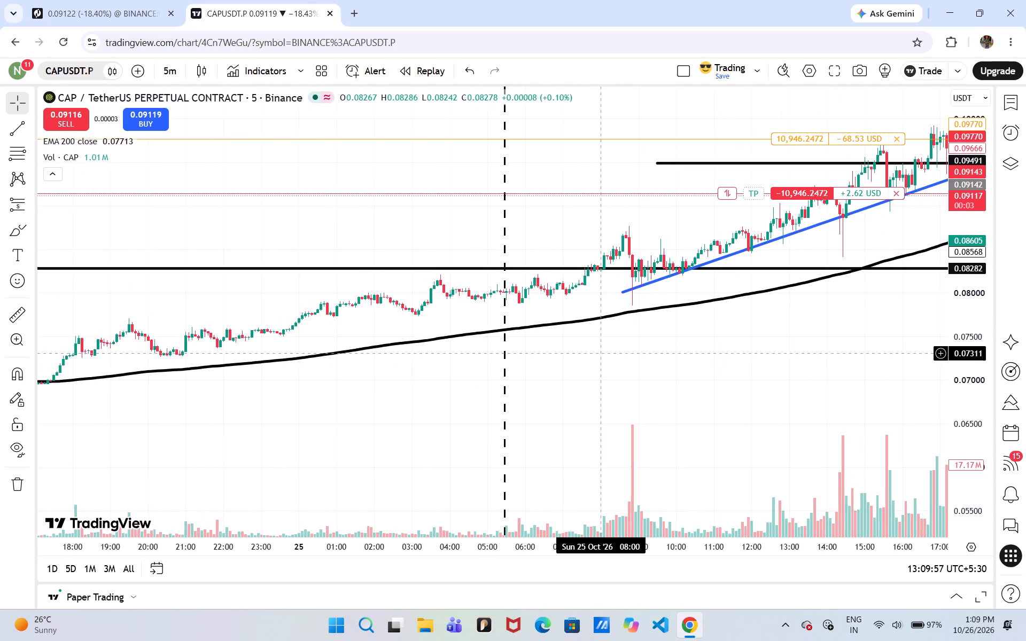
left_click_drag(601, 353, 611, 353)
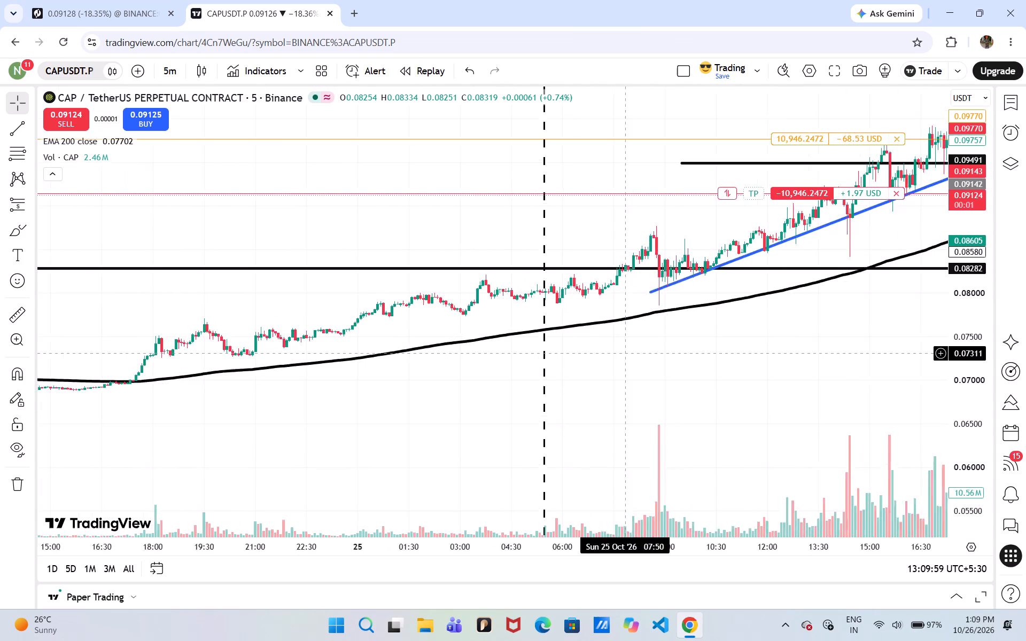
left_click_drag(611, 353, 445, 347)
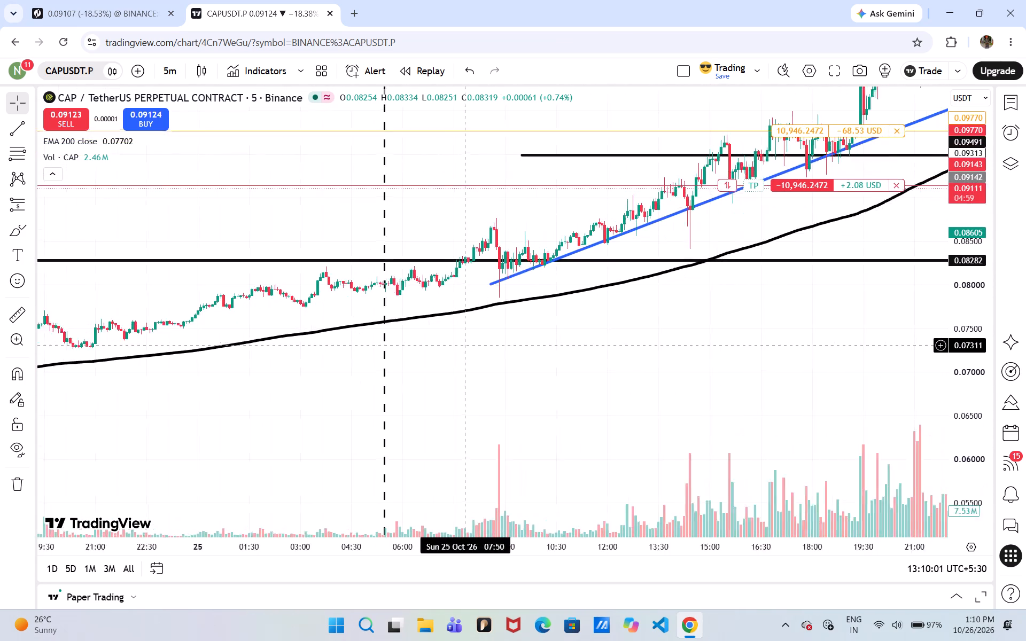
left_click_drag(445, 347, 407, 350)
left_click_drag(562, 349, 548, 349)
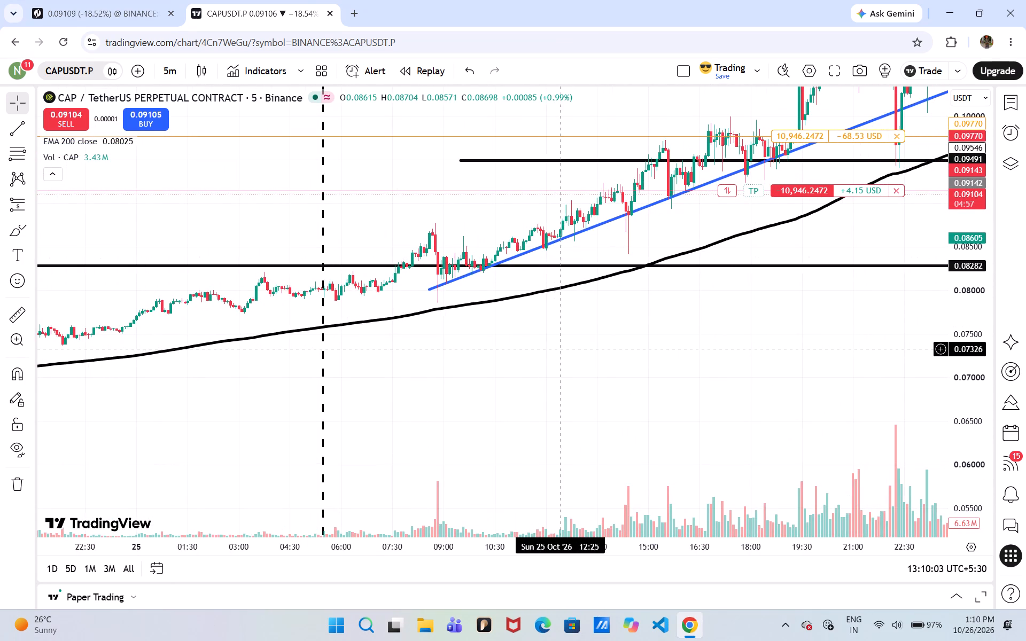
left_click_drag(548, 349, 207, 380)
left_click_drag(480, 367, 290, 334)
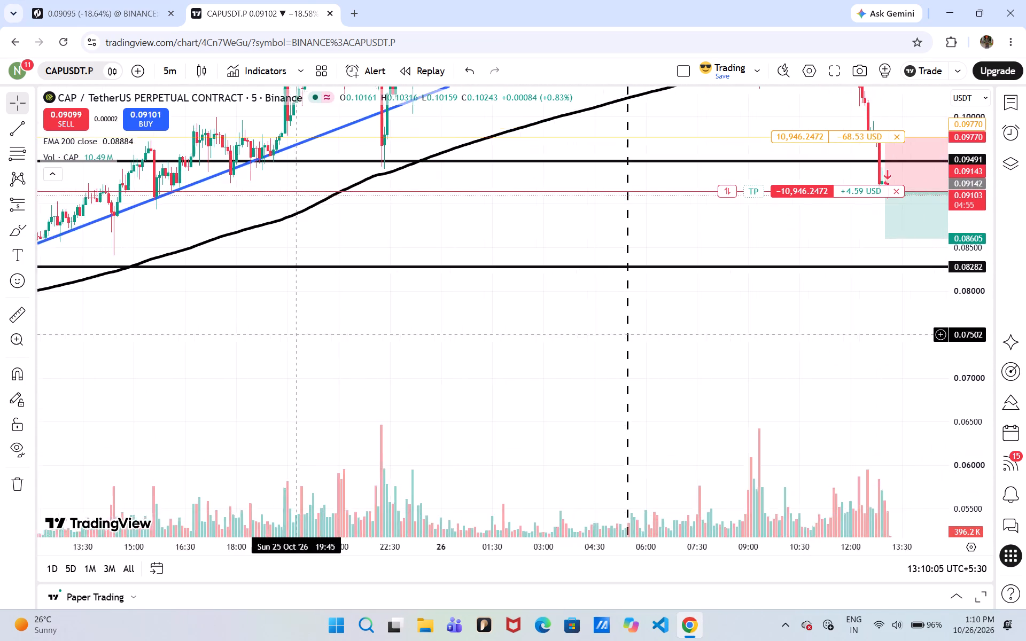
left_click_drag(290, 334, 199, 342)
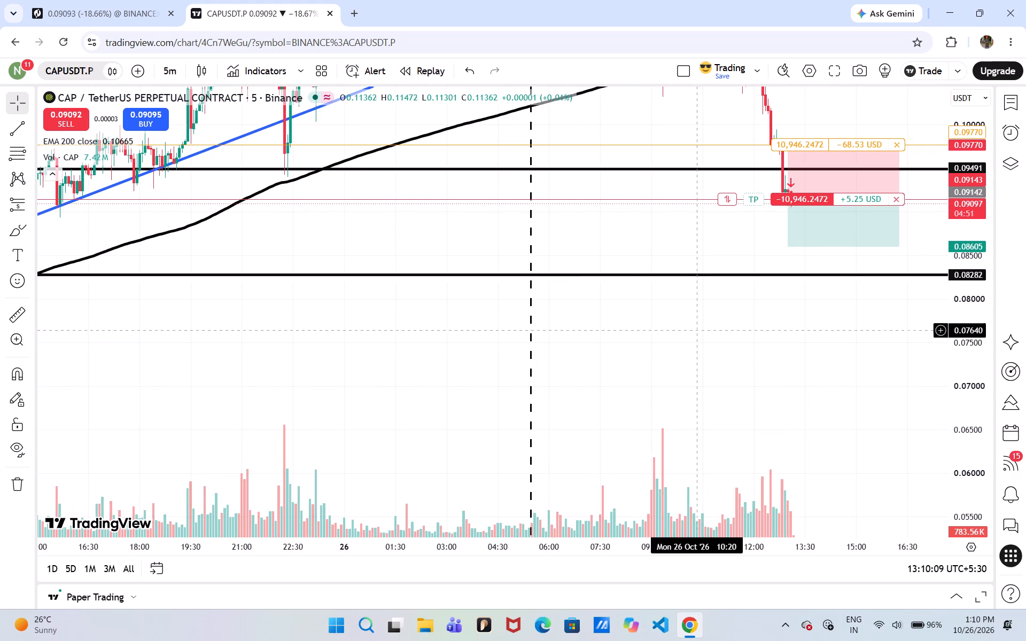
Extend the short position drawing's target below the lower black level to about 0.07885, for a risk/reward ratio of 2.
left_click_drag(700, 332, 250, 366)
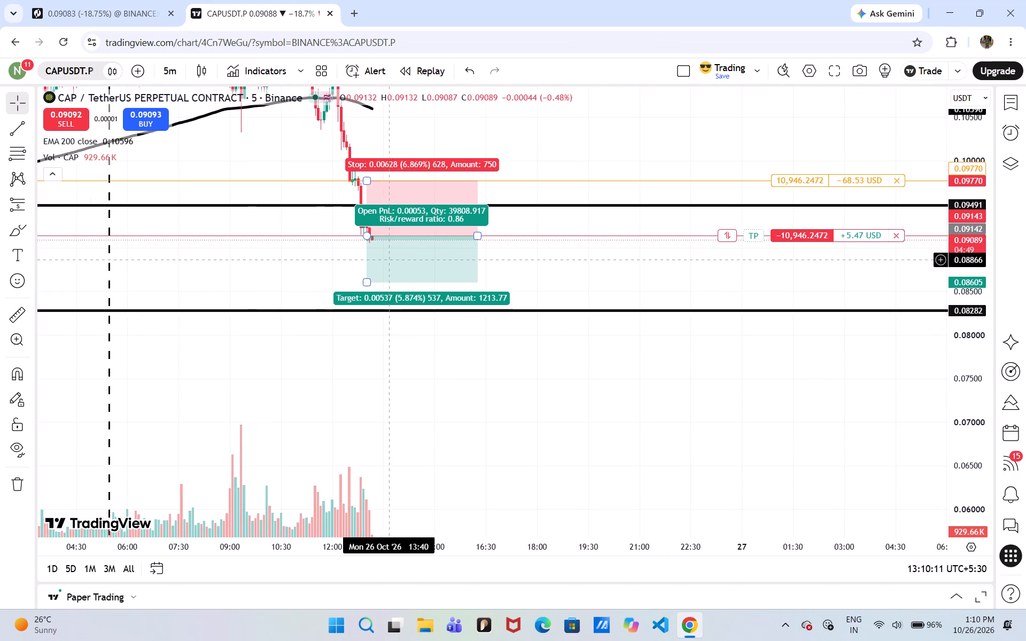
left_click(367, 286)
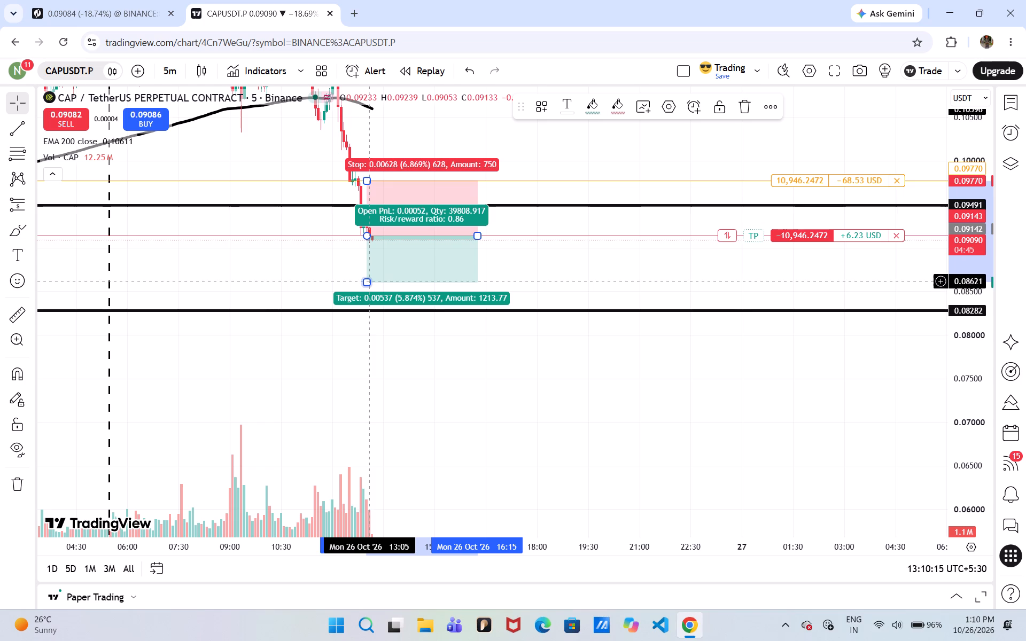
left_click_drag(367, 281, 368, 295)
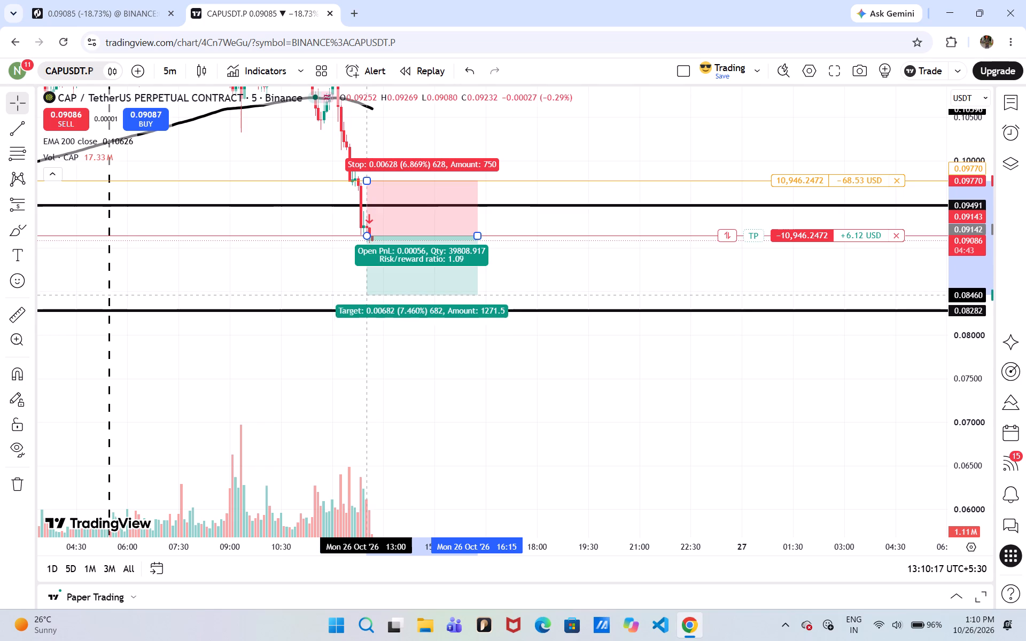
left_click_drag(368, 295, 368, 303)
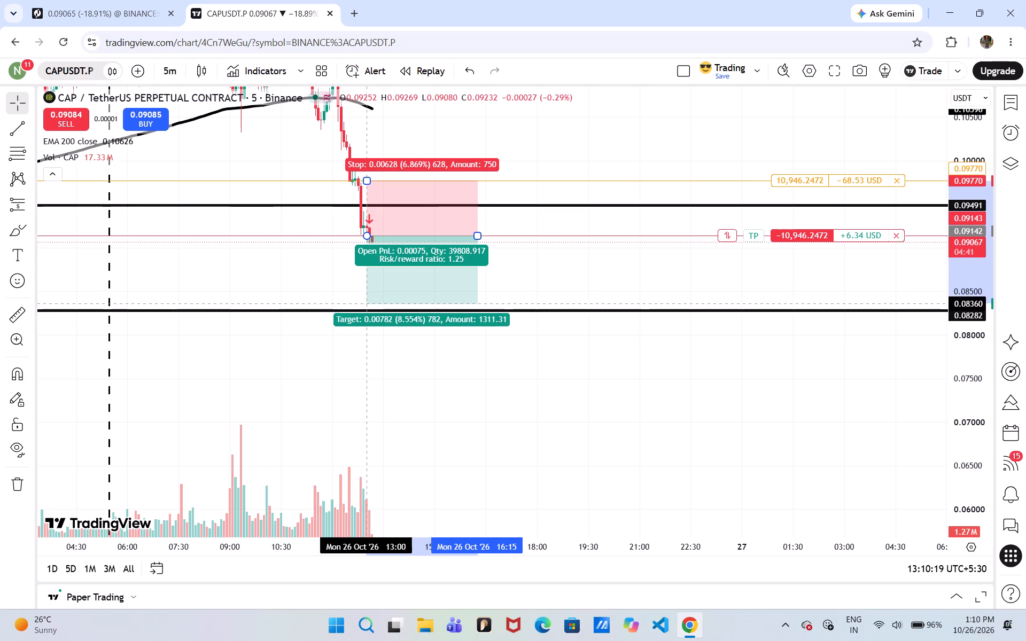
left_click_drag(368, 303, 371, 308)
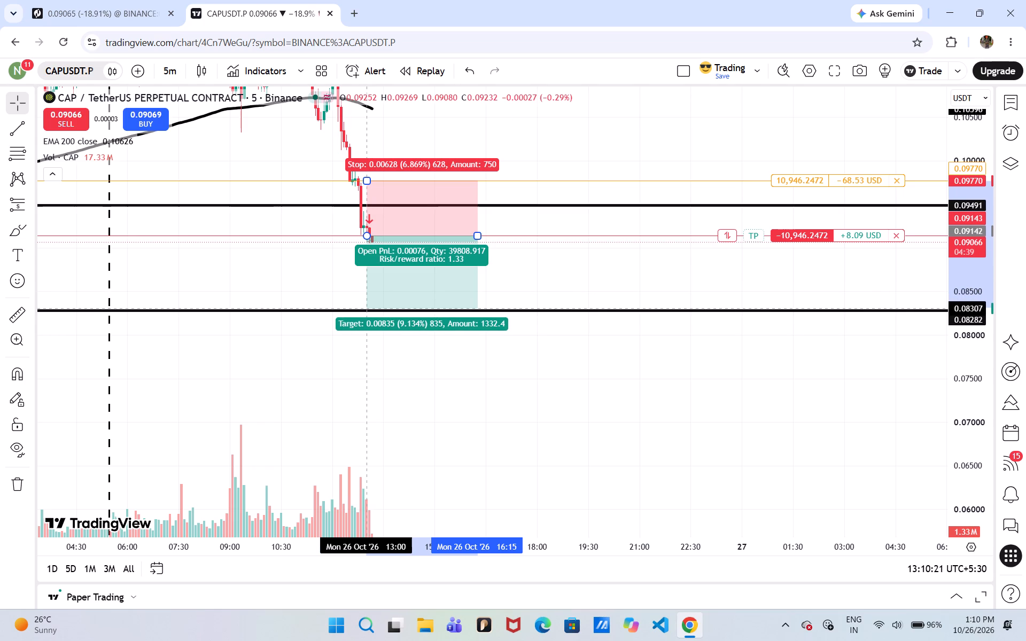
left_click_drag(371, 308, 373, 312)
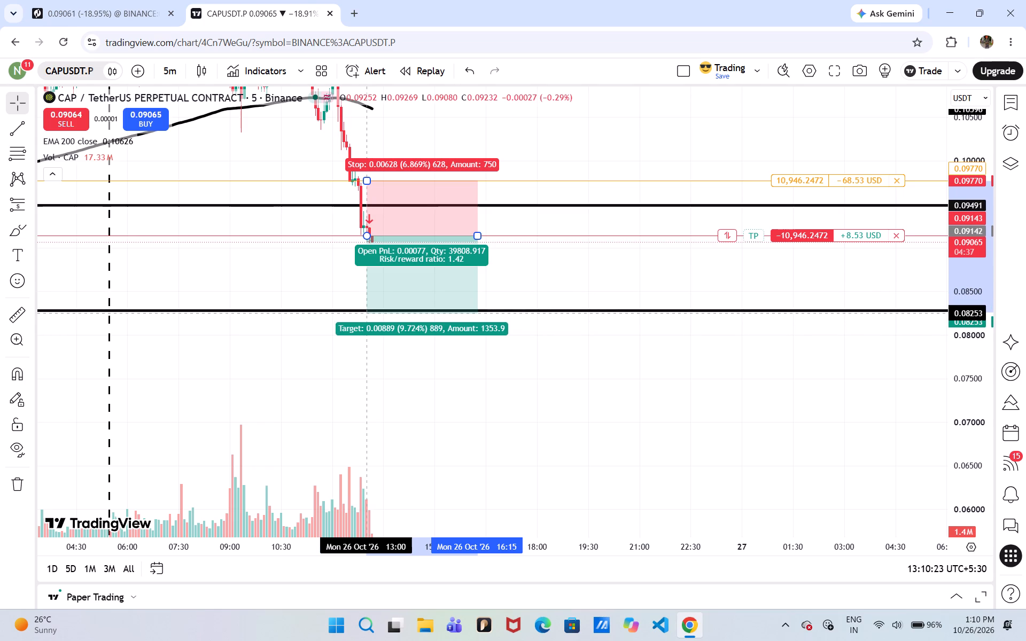
left_click_drag(373, 312, 377, 323)
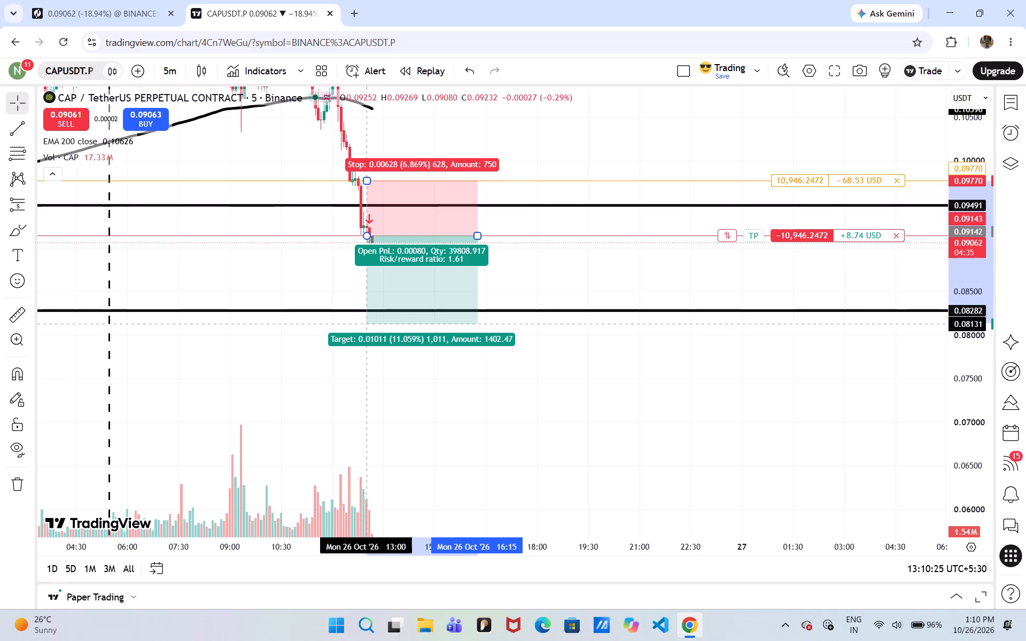
left_click_drag(377, 323, 377, 325)
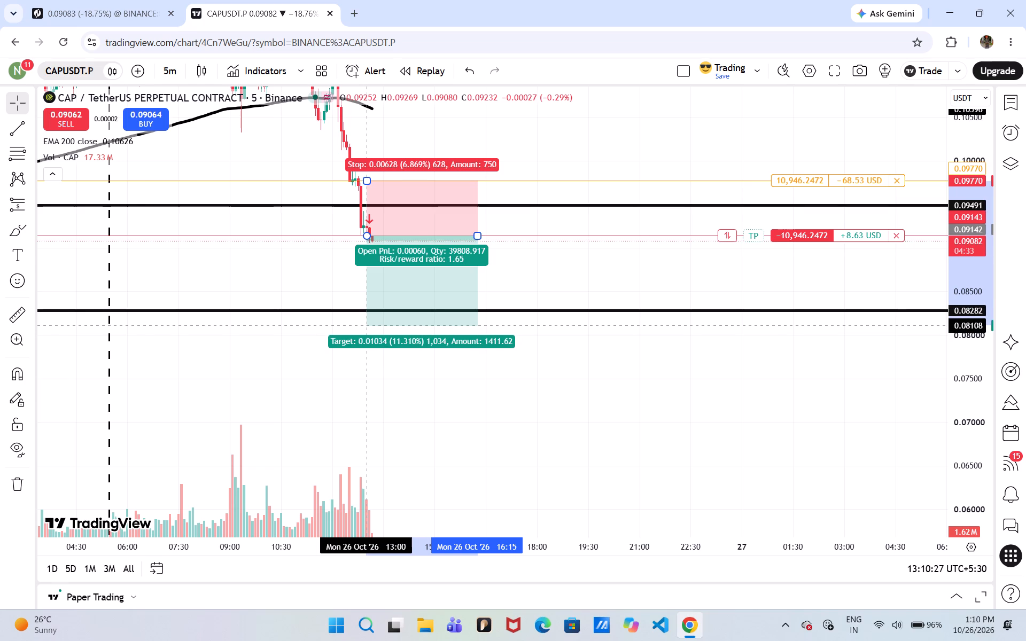
left_click_drag(377, 325, 379, 337)
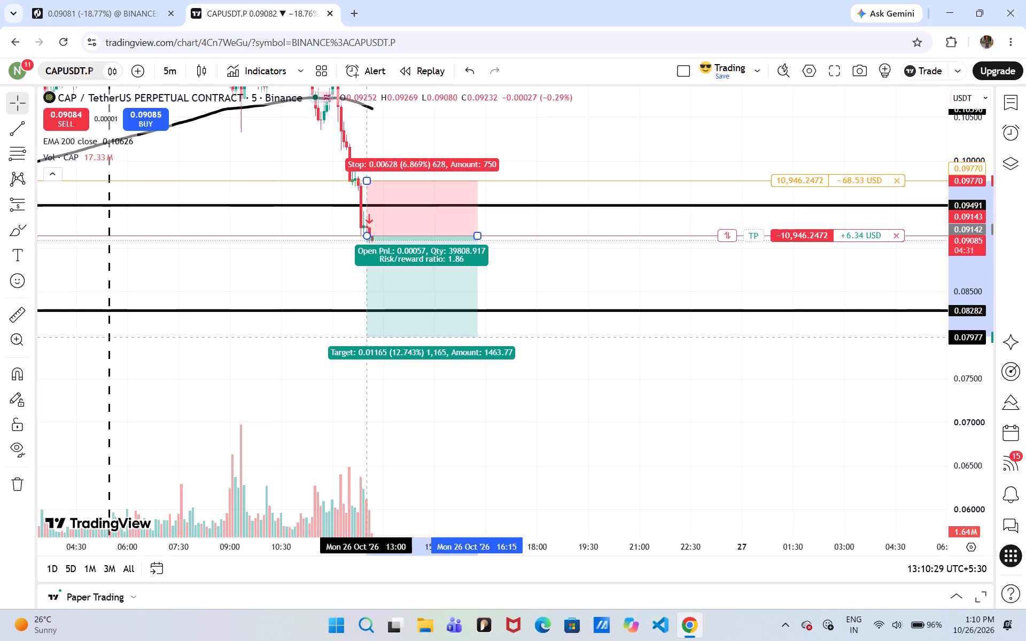
left_click_drag(379, 337, 379, 345)
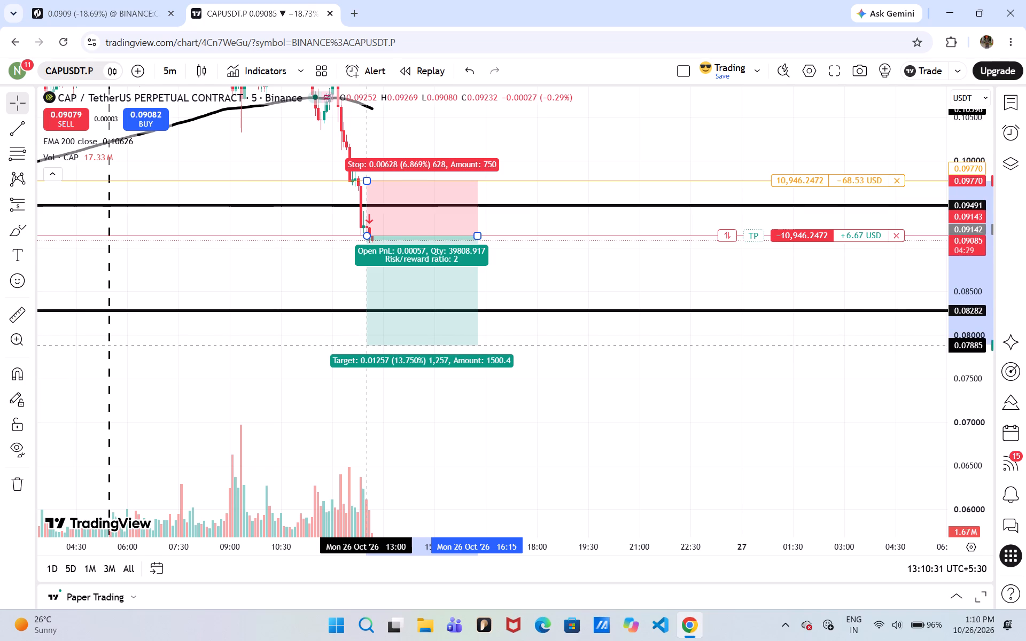
Fine-tune the short position drawing to an entry of 0.09140, a stop of 0.09768 and a target of about 0.07901.
left_click_drag(379, 345, 389, 343)
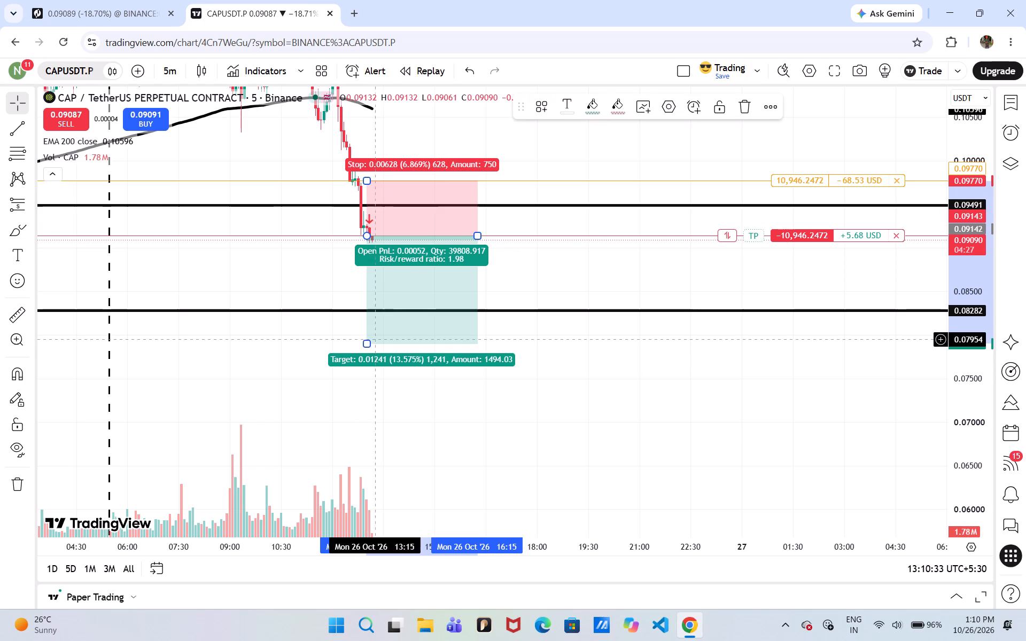
left_click(367, 339)
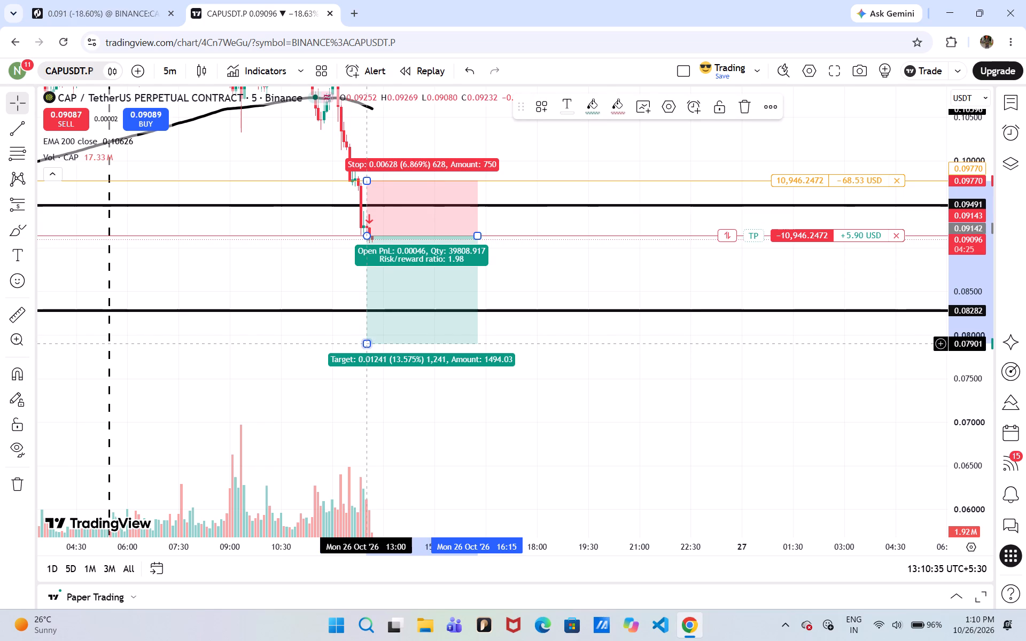
key("ctrl+Down")
key("ctrl+Down")
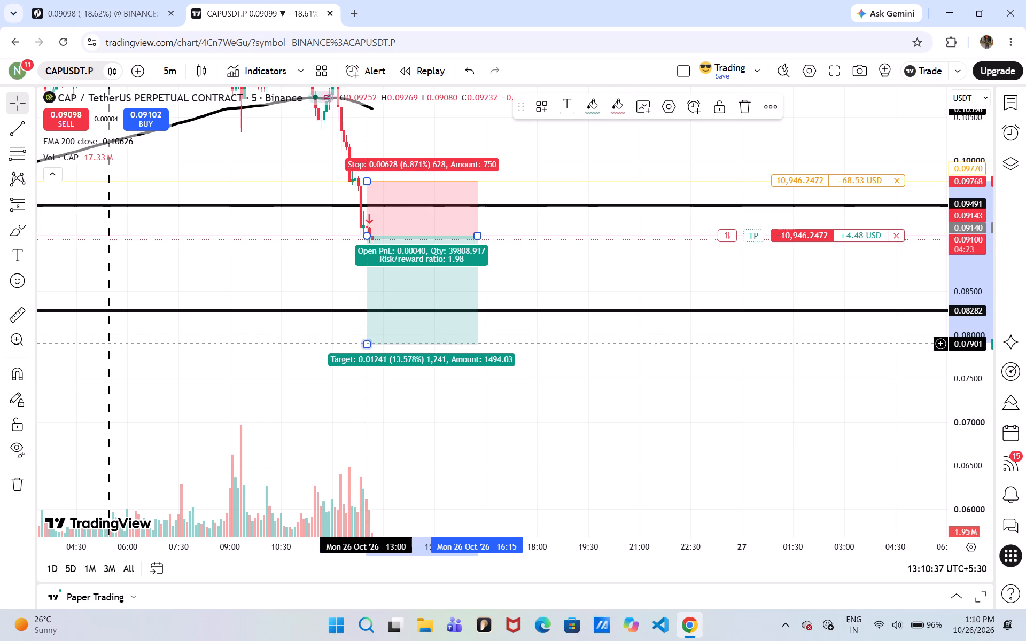
left_click(367, 339)
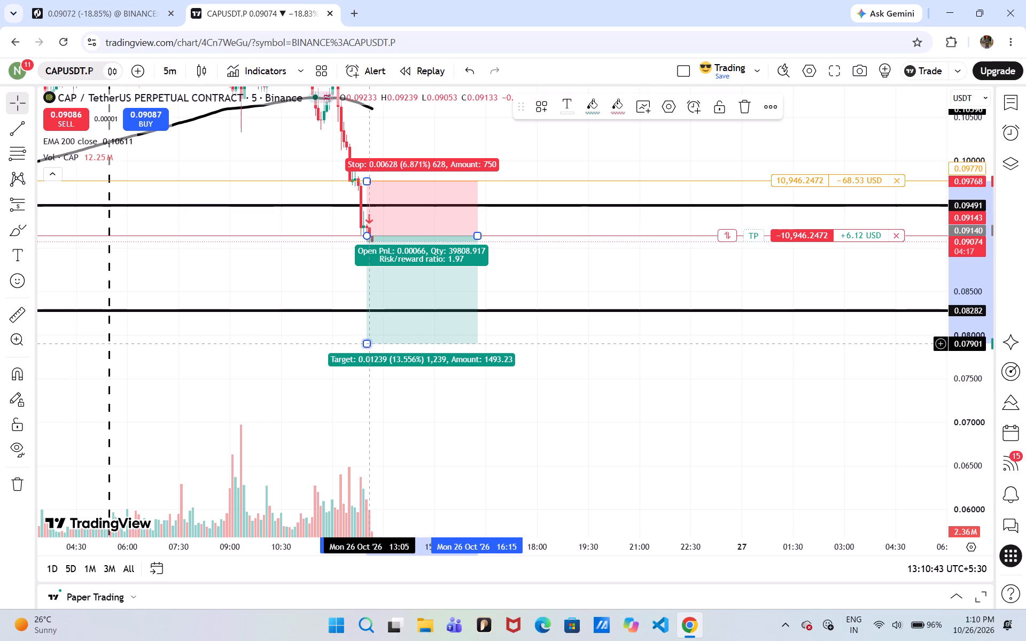
left_click(343, 313)
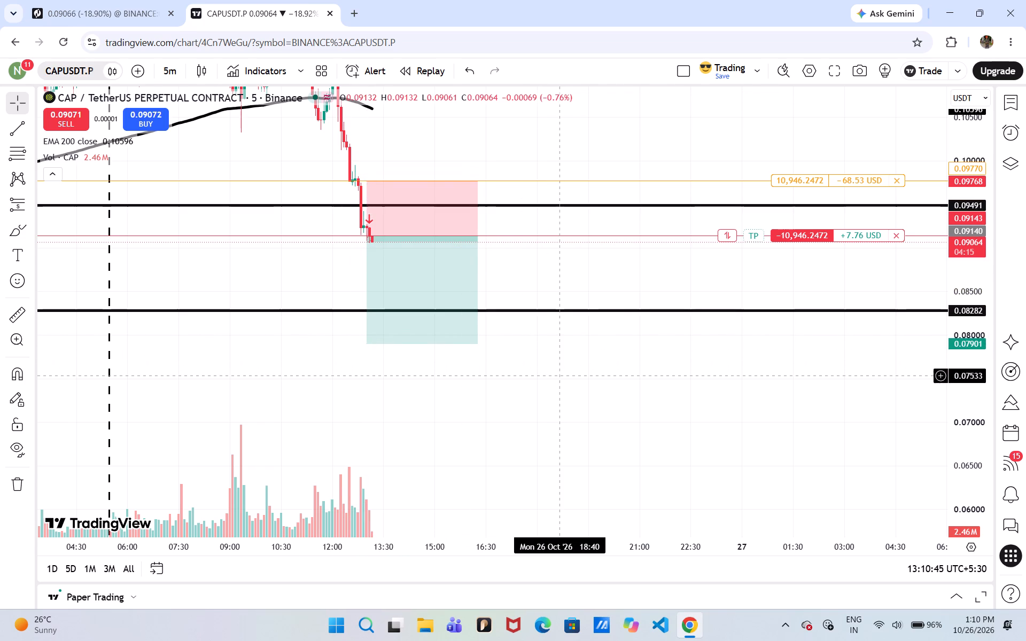
Examine the short position drawing against the 25 to 26 October price action, blue trendline, EMA 200 and two black levels.
left_click(562, 376)
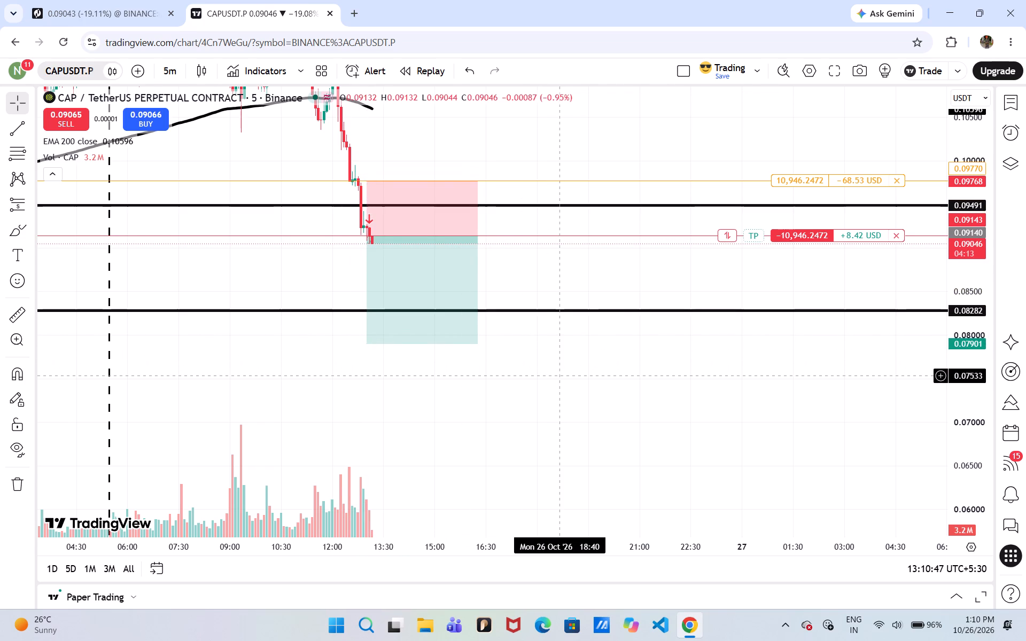
left_click_drag(562, 376, 862, 439)
left_click_drag(429, 338, 678, 336)
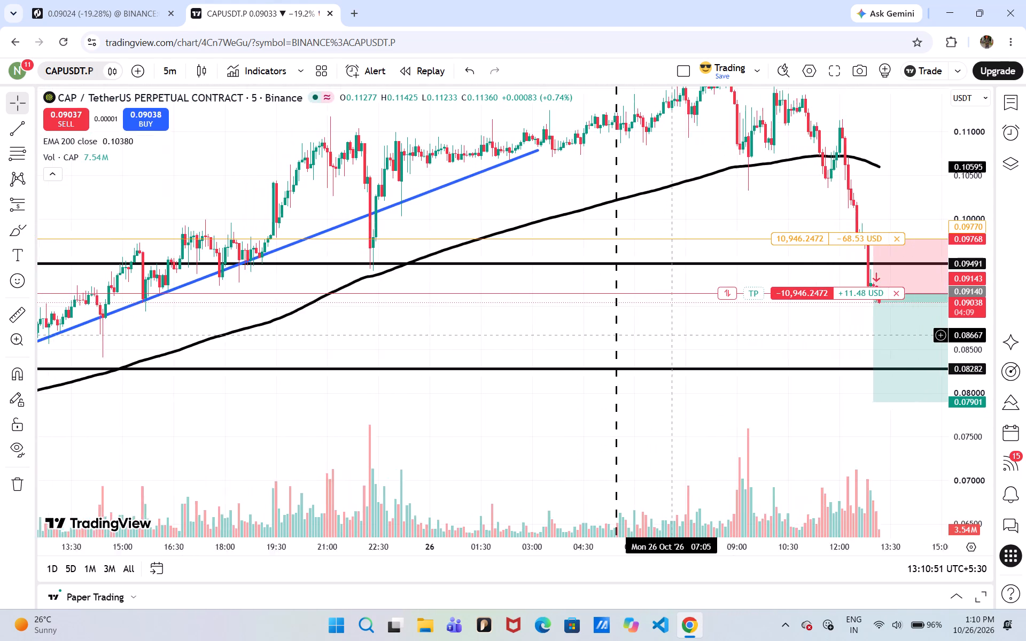
left_click_drag(678, 336, 693, 337)
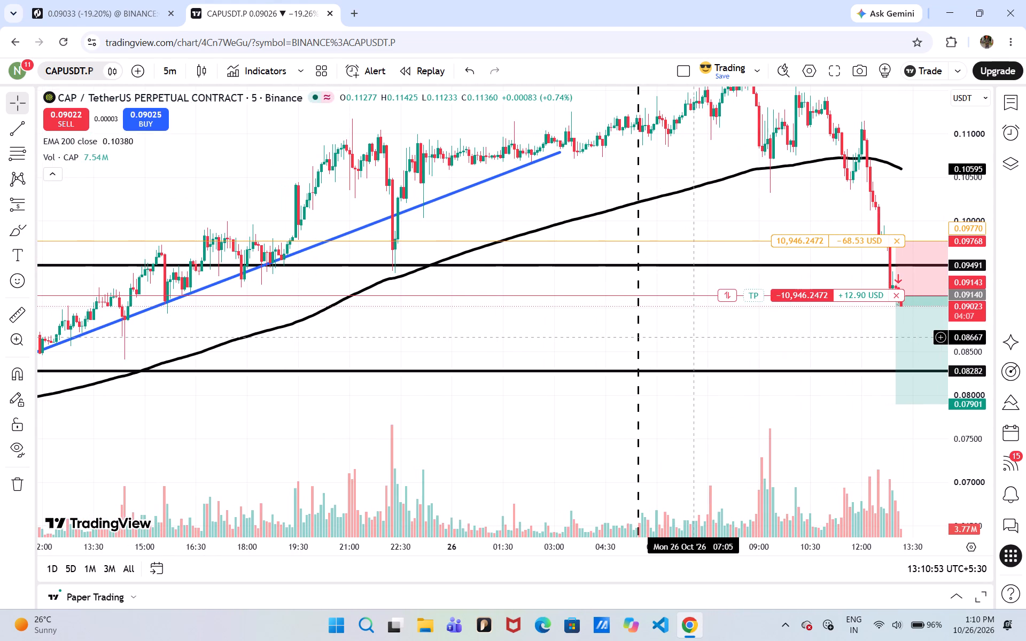
left_click_drag(618, 351, 592, 351)
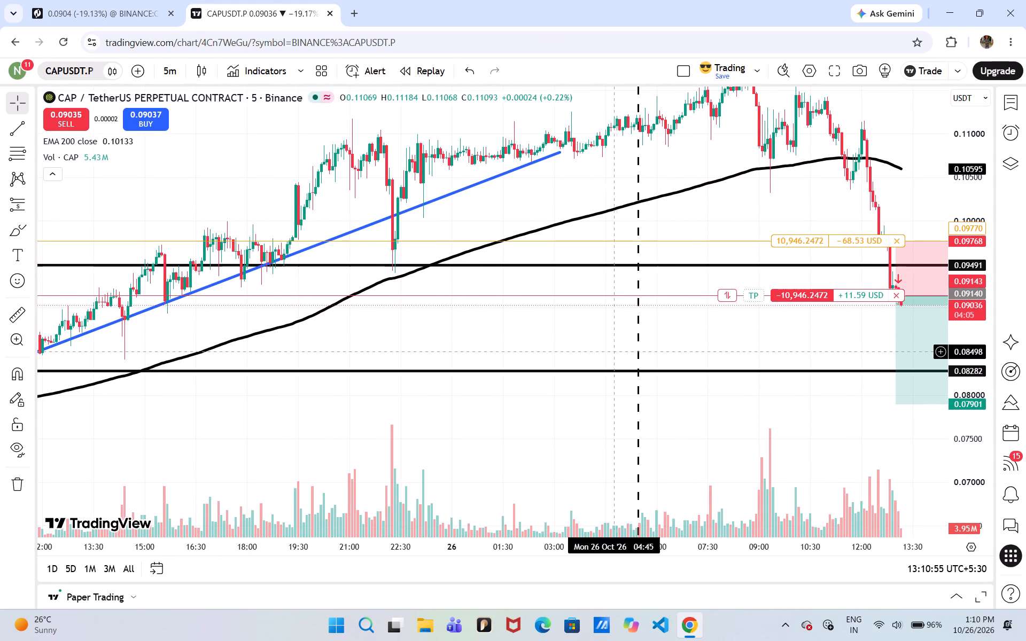
left_click_drag(592, 351, 402, 354)
left_click(896, 170)
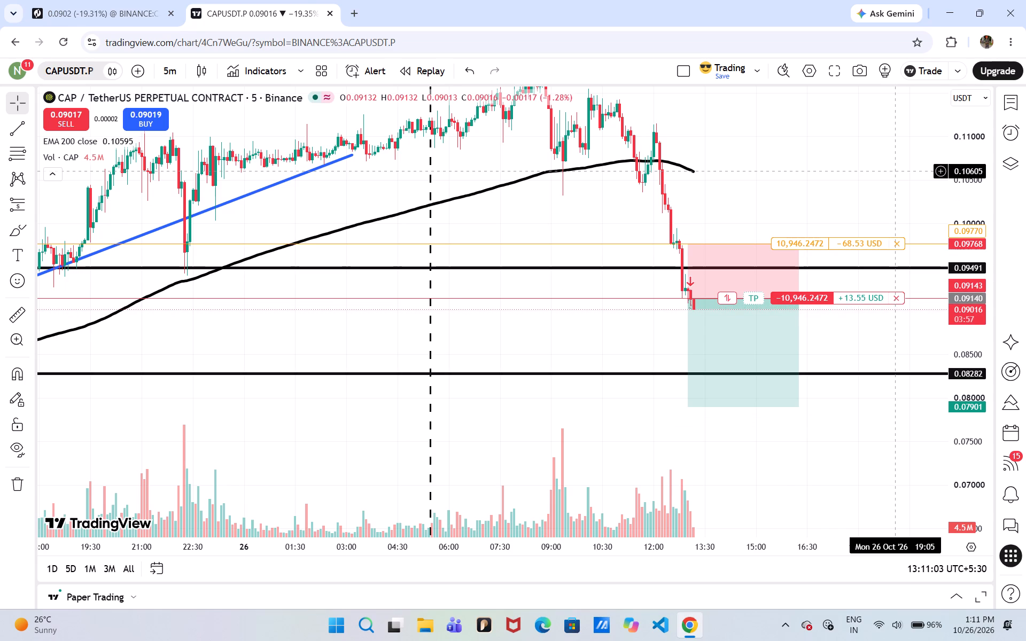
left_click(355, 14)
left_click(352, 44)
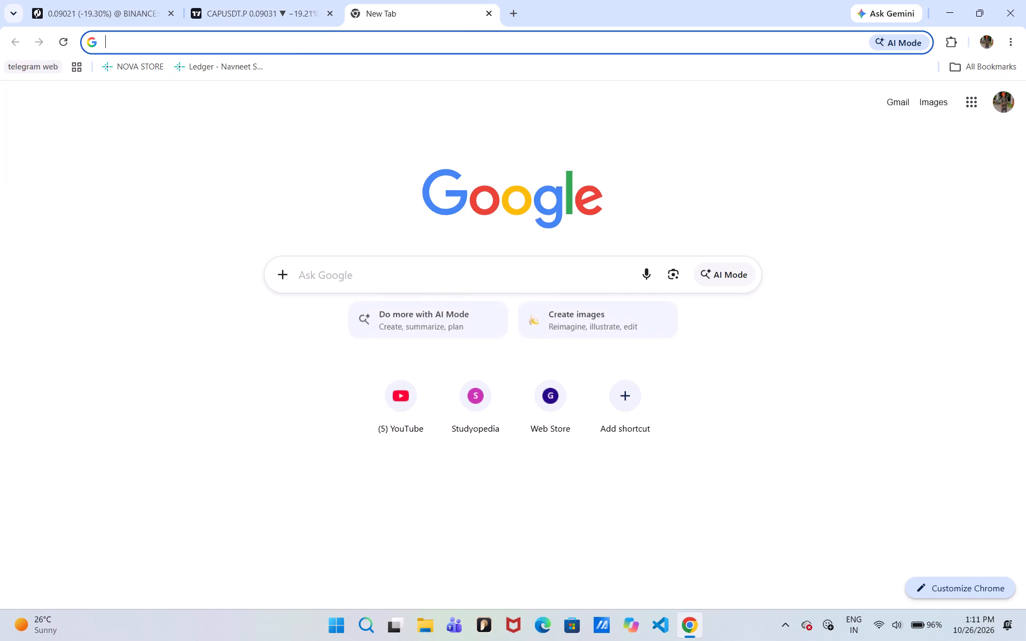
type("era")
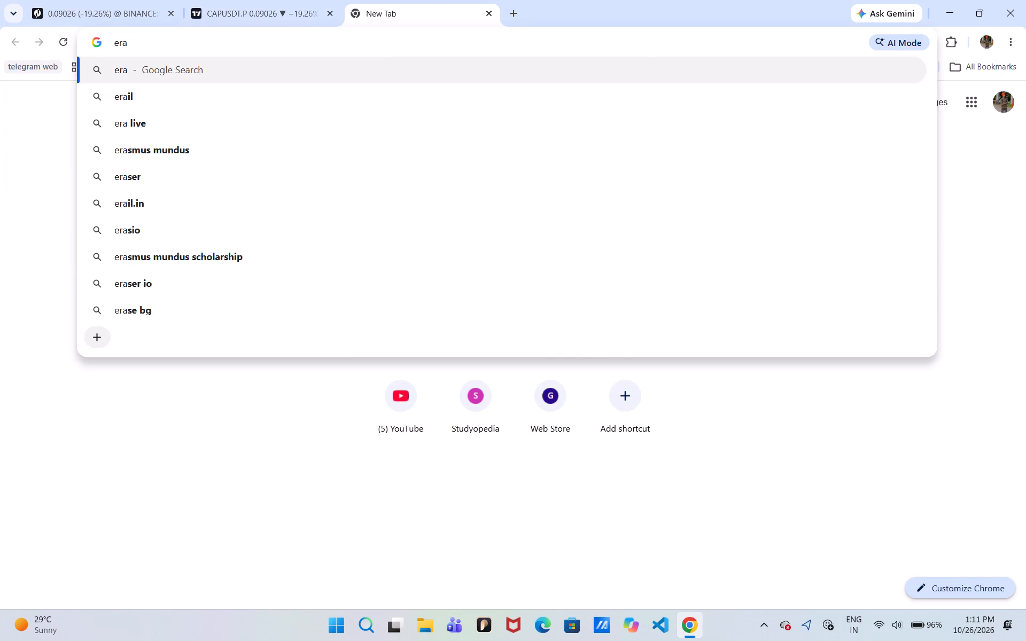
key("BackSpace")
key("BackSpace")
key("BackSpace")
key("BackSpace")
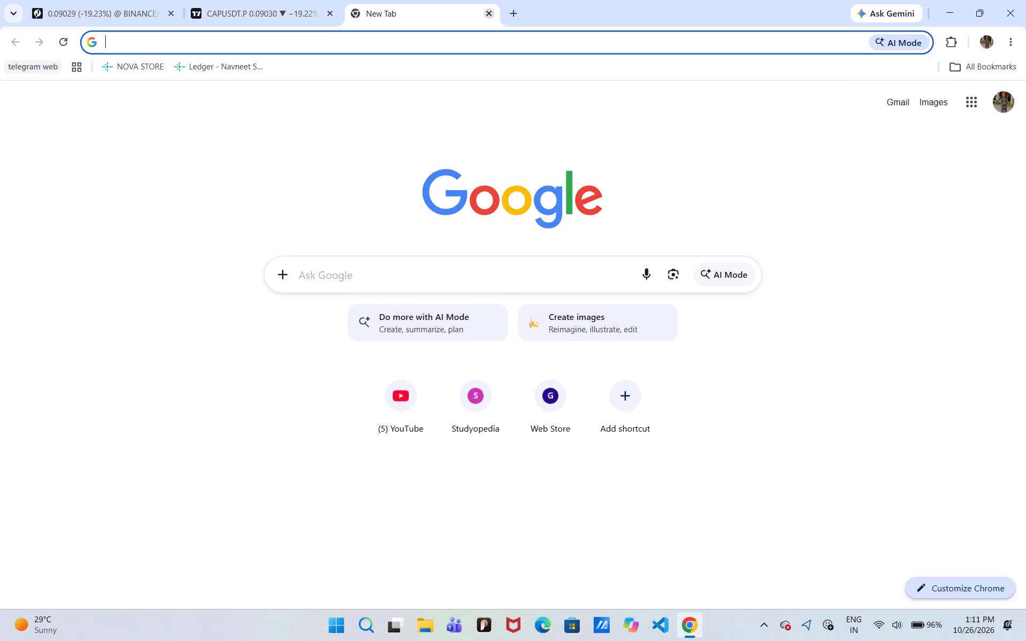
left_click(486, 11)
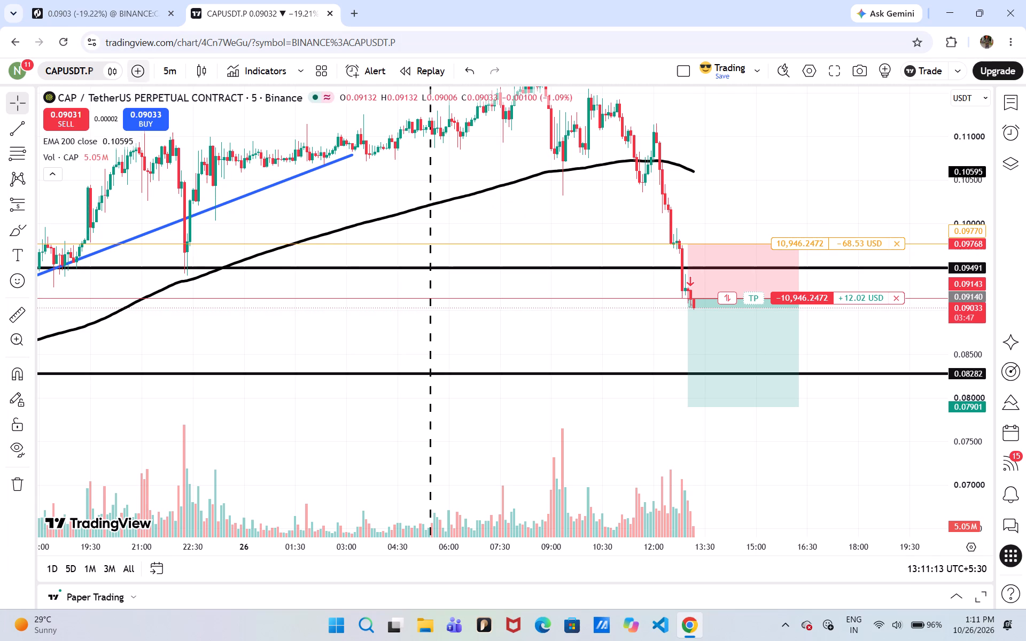
Search for ERAUSDT and switch the chart to the Binance ERA / TetherUS spot pair.
left_click(91, 71)
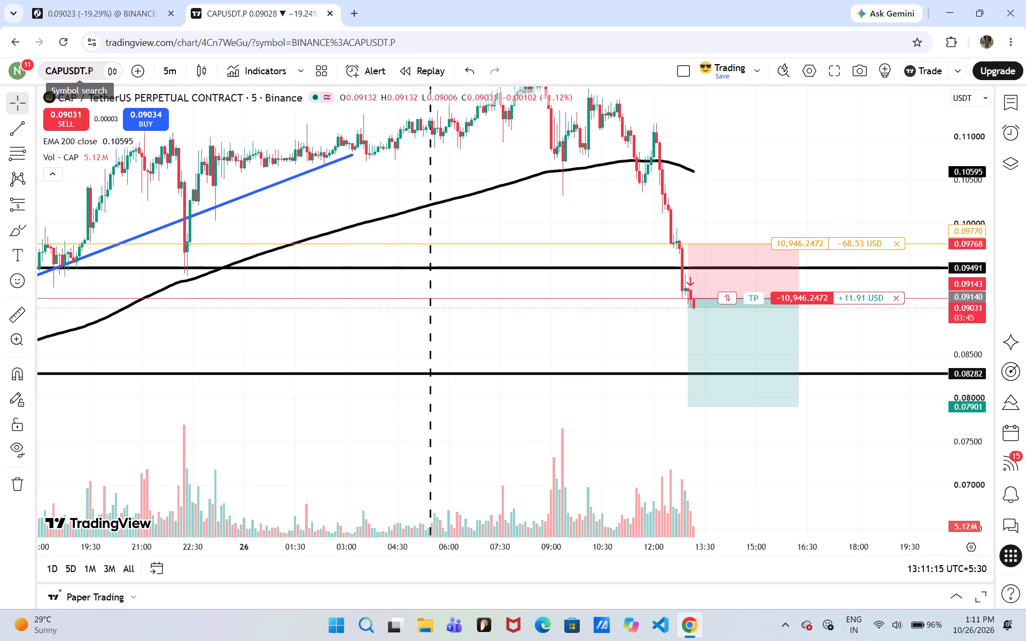
type("era")
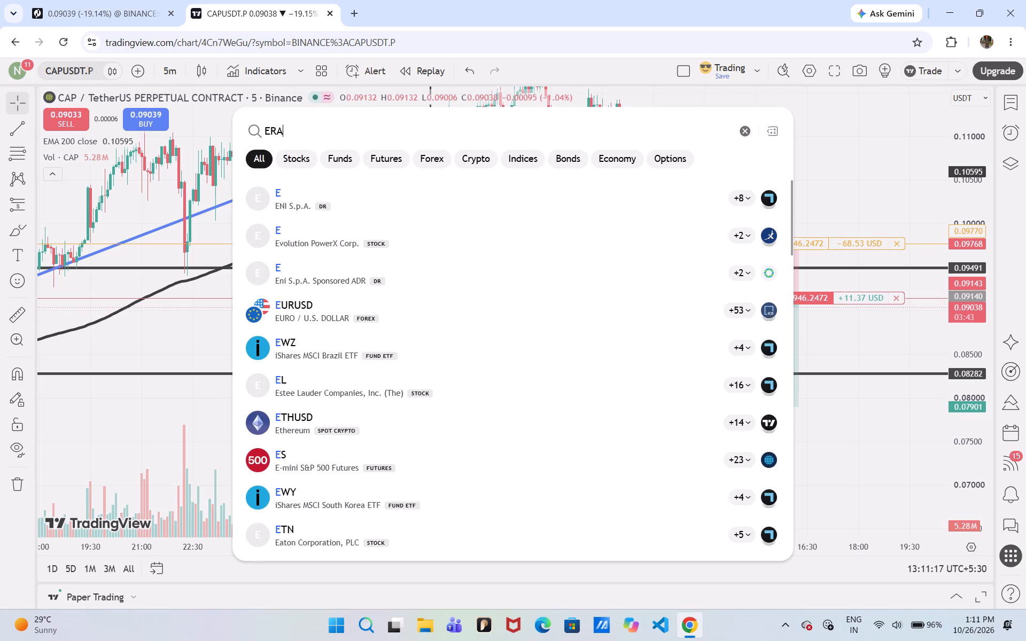
type("usdt")
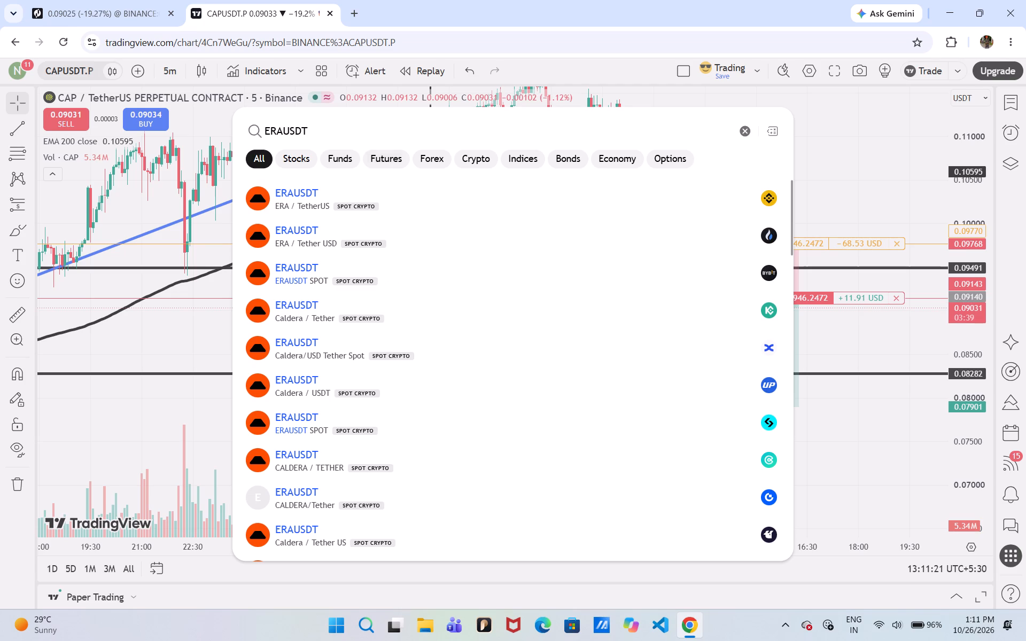
left_click(433, 206, "ctrl")
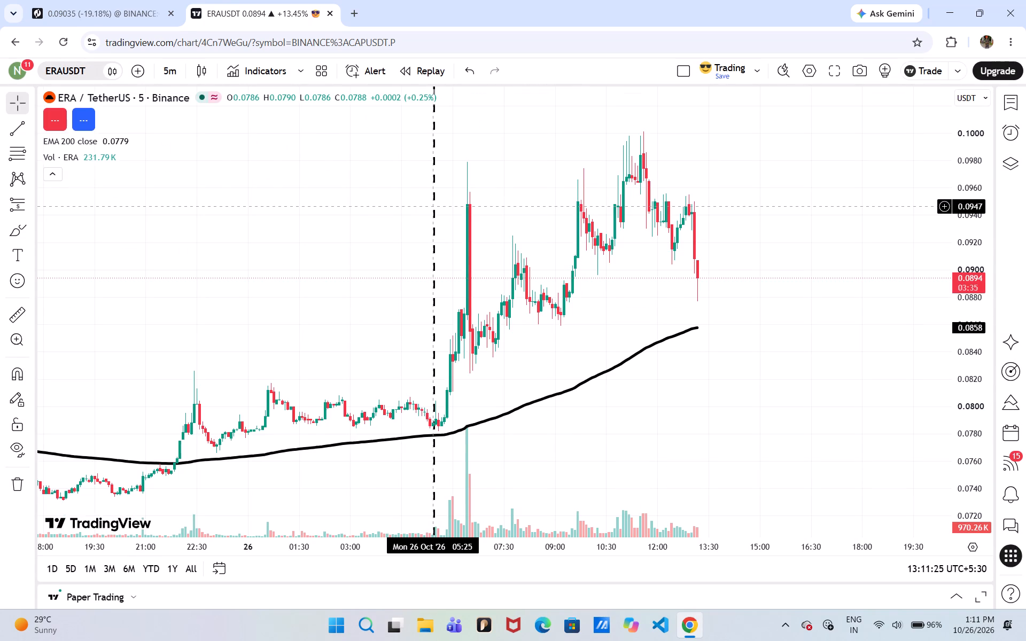
Examine ERAUSDT's 24 to 26 October price action against the EMA 200 and the volume bars.
left_click_drag(554, 332, 470, 256)
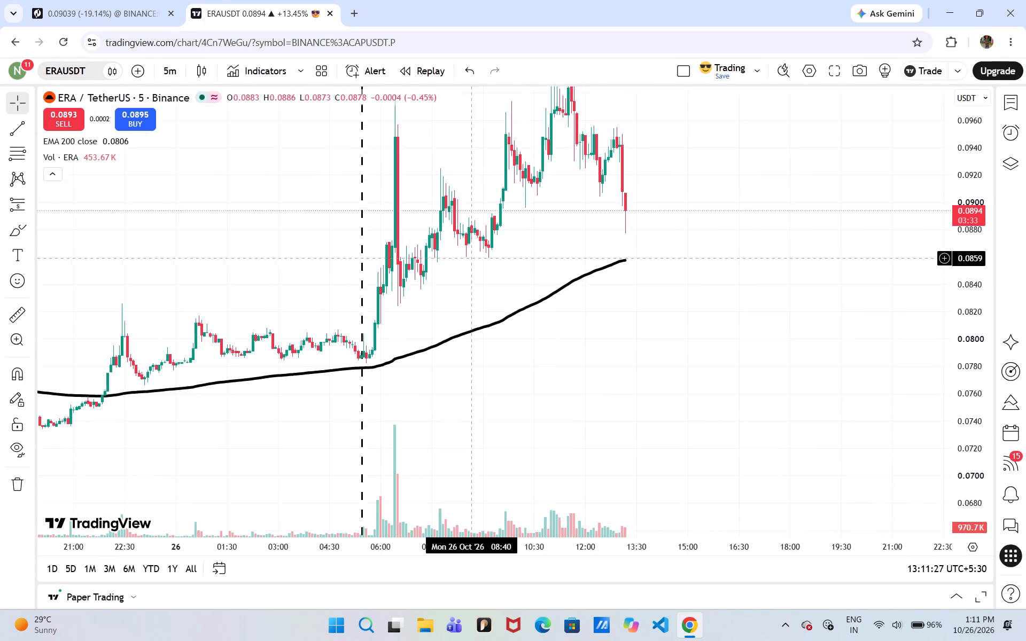
left_click_drag(470, 256, 833, 207)
left_click_drag(502, 333, 828, 330)
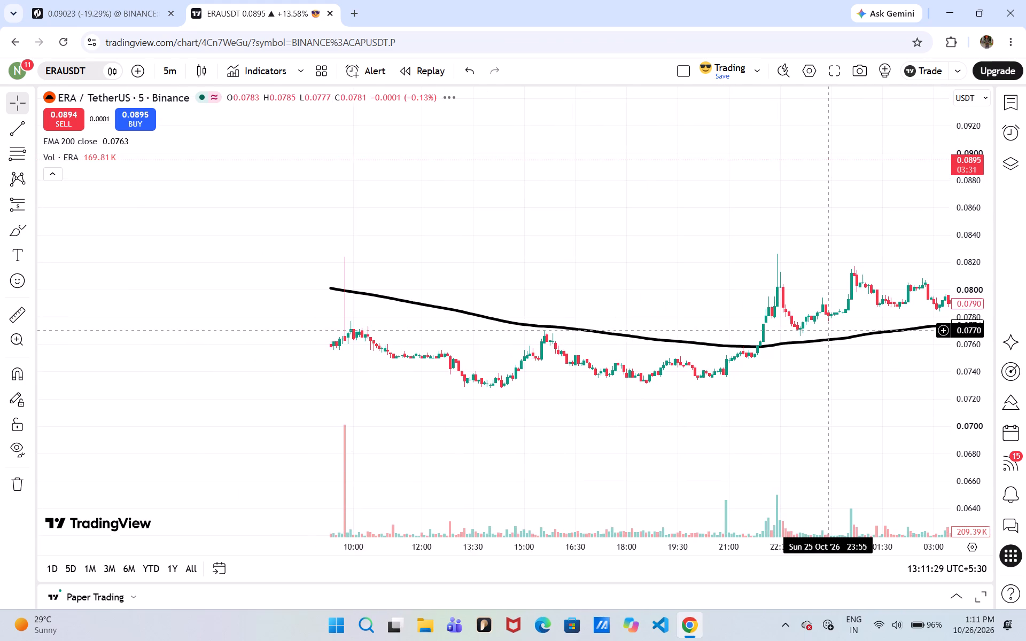
left_click_drag(476, 260, 664, 304)
left_click(664, 304)
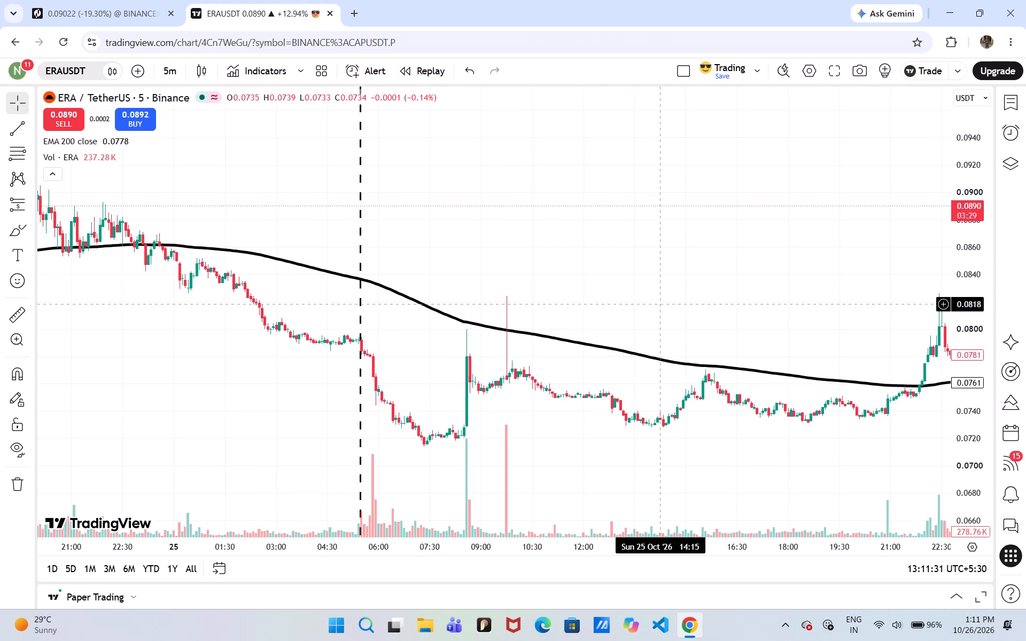
left_click_drag(660, 304, 211, 333)
left_click_drag(614, 282, 531, 290)
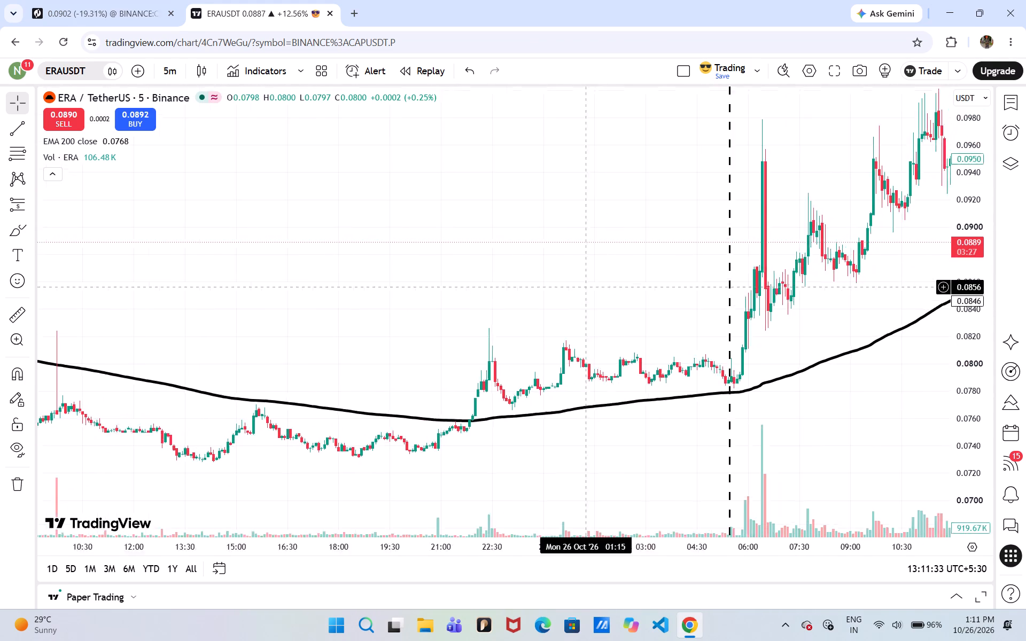
left_click_drag(531, 290, 211, 317)
left_click(877, 261)
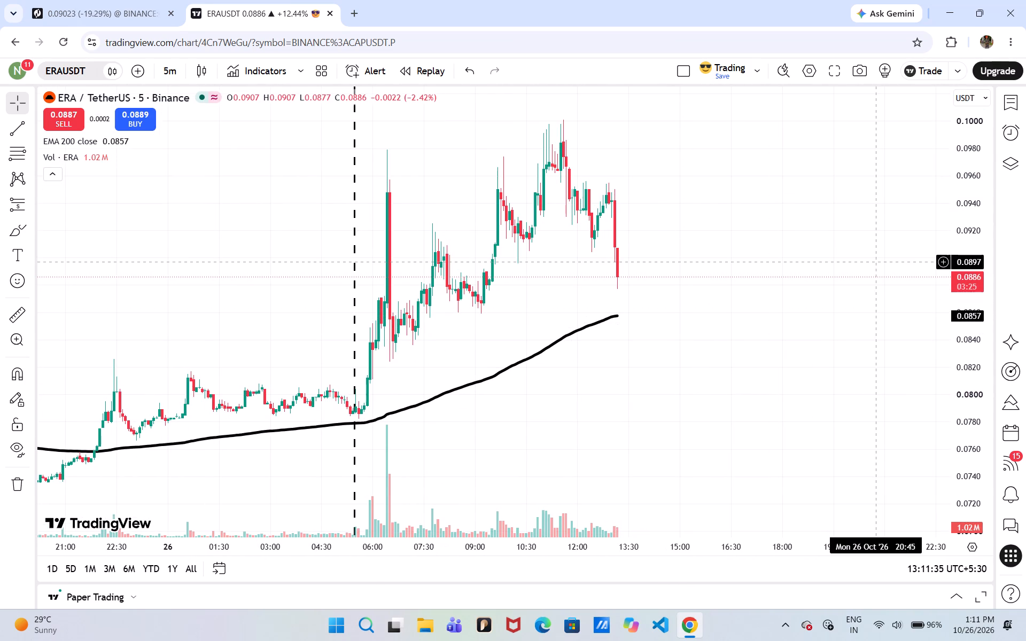
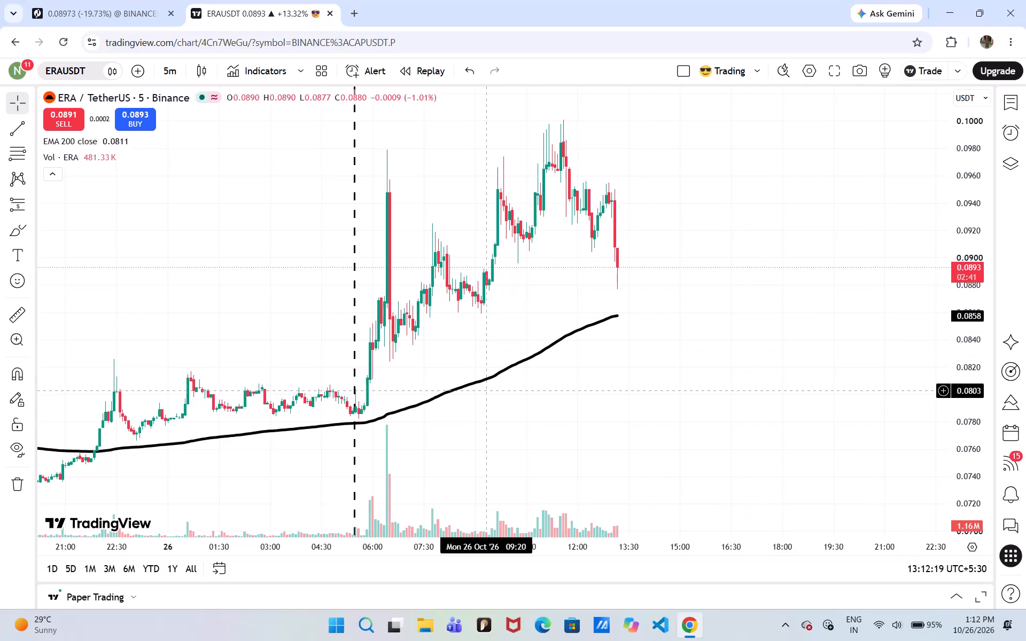
Measure the ERAUSDT price move from 0.0759 at 21:50 on 25 October up to 0.1000, and clear the measurement.
left_click_drag(482, 392, 537, 429)
left_click(14, 318)
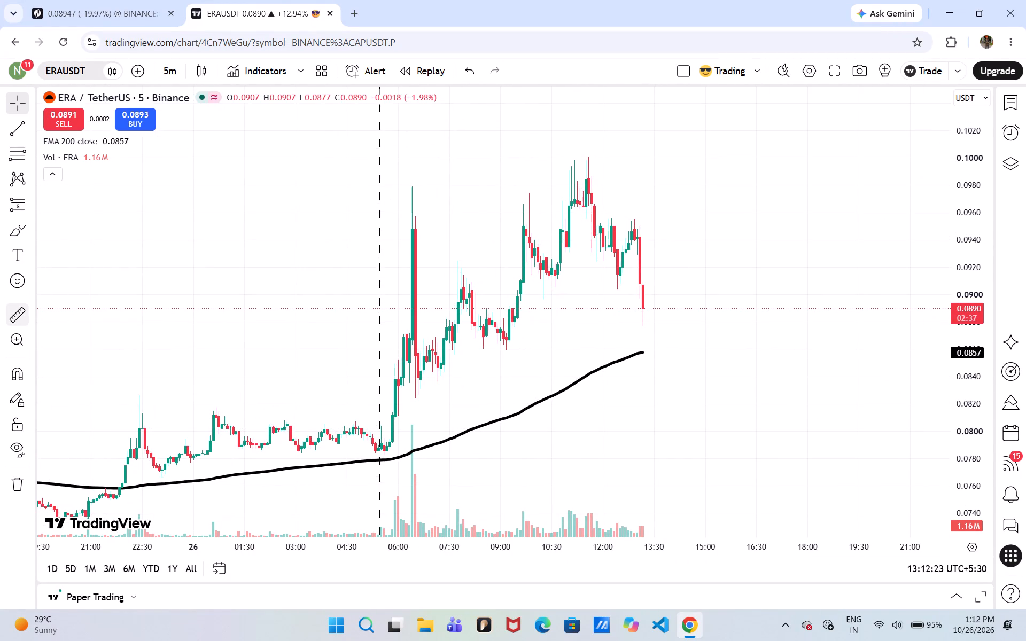
left_click(120, 486)
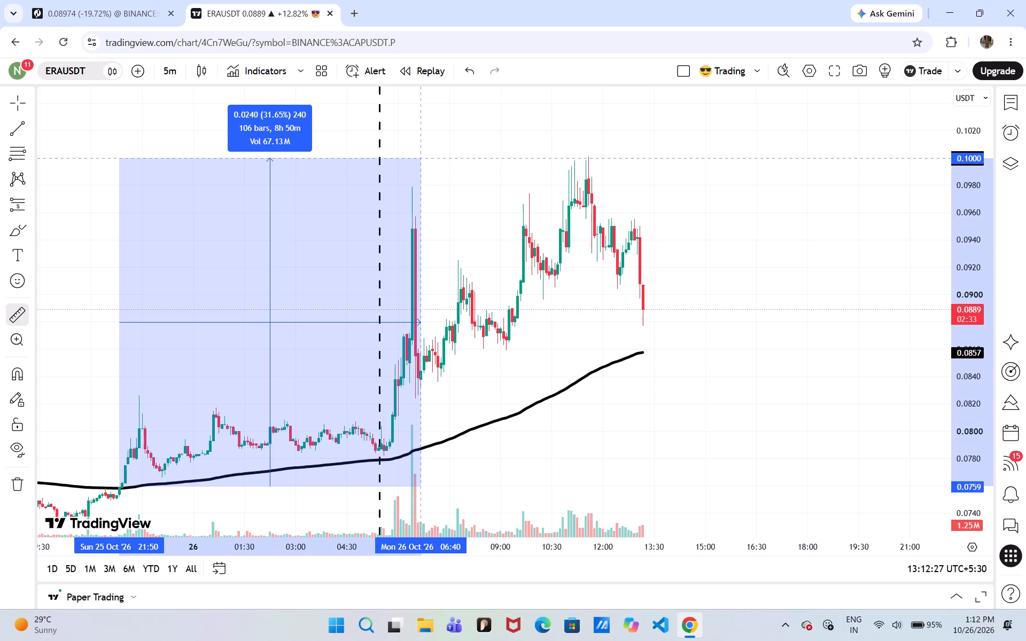
left_click(421, 158)
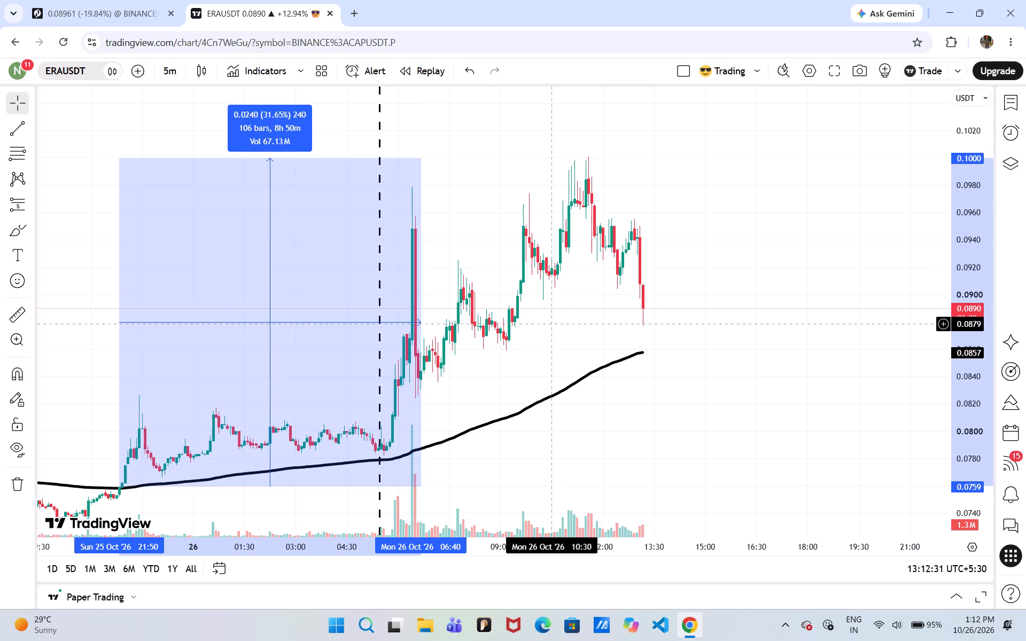
left_click(551, 321)
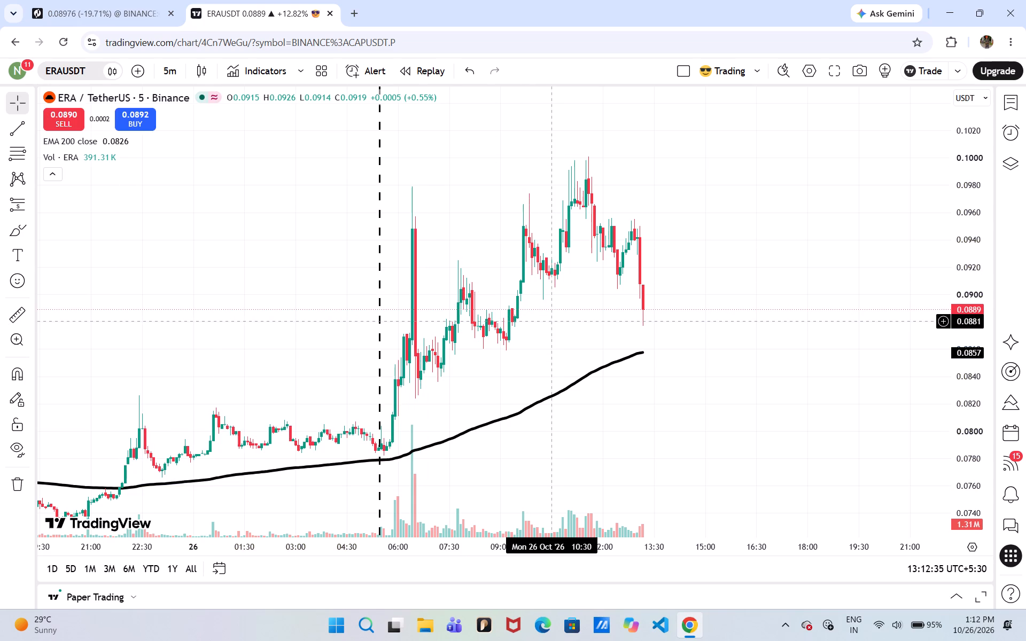
Place a horizontal ray at 0.0881 starting from 10:30 on 26 October.
key("alt+j")
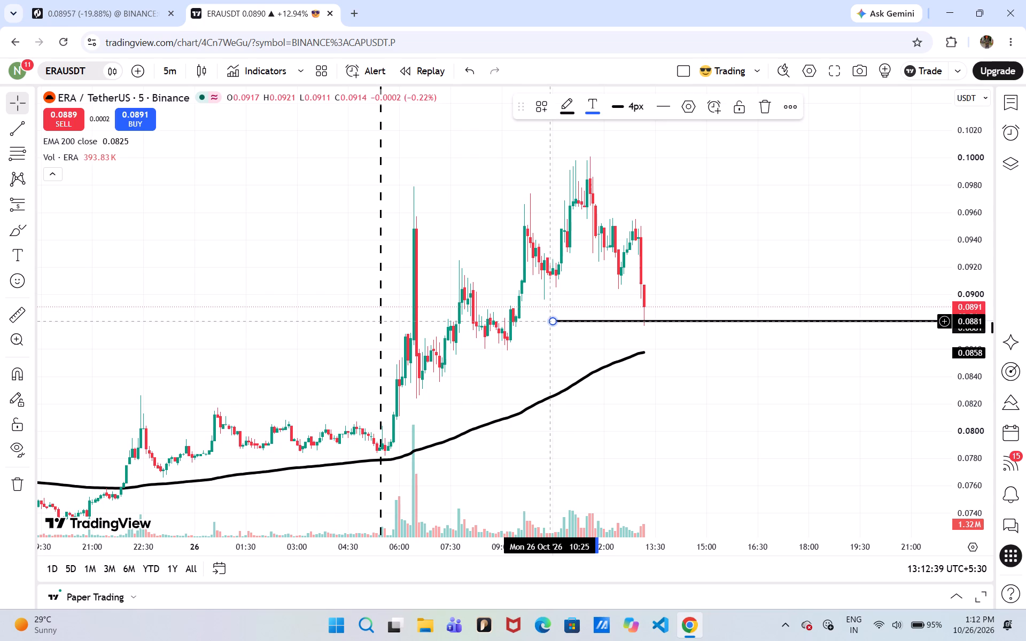
Draw a rising trendline from 0.0780 at 05:25 on 26 October to about 0.0984 at 14:45, along the swing lows.
left_click(13, 122)
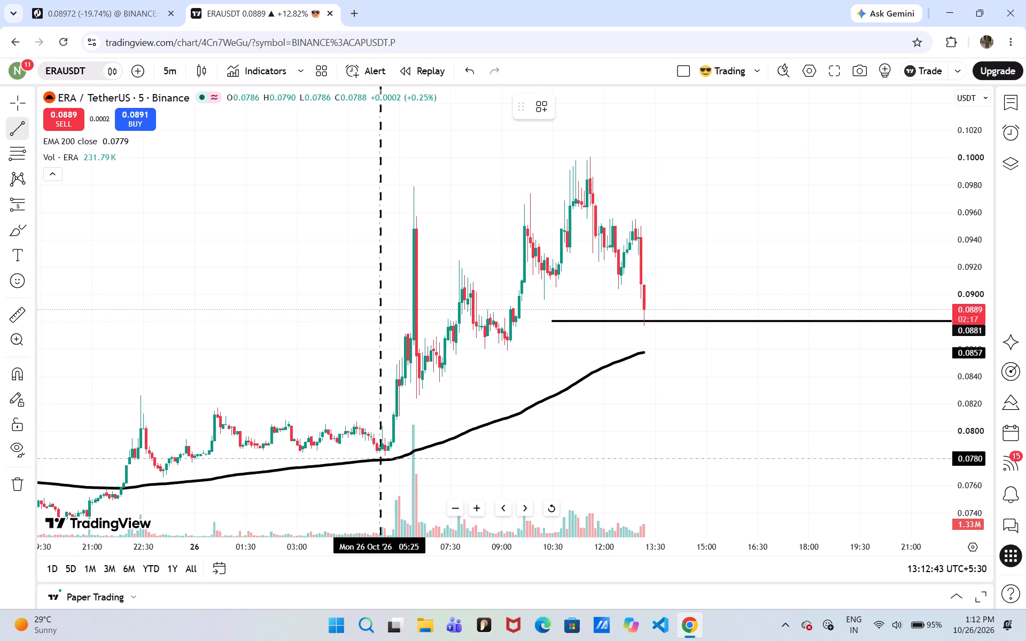
left_click_drag(380, 458, 699, 179)
left_click(699, 179)
left_click(699, 179)
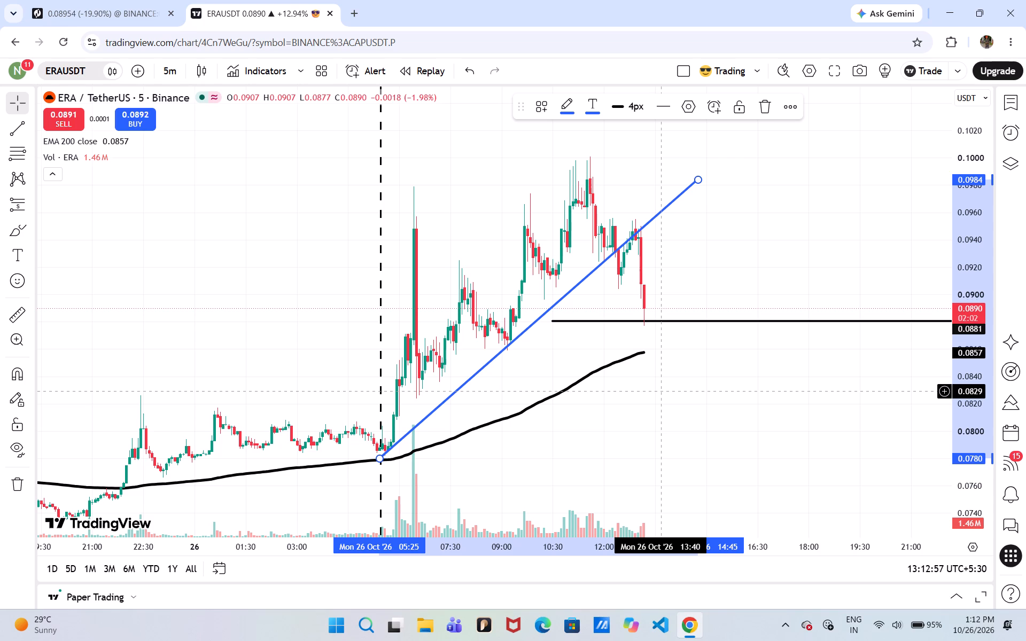
left_click(662, 391)
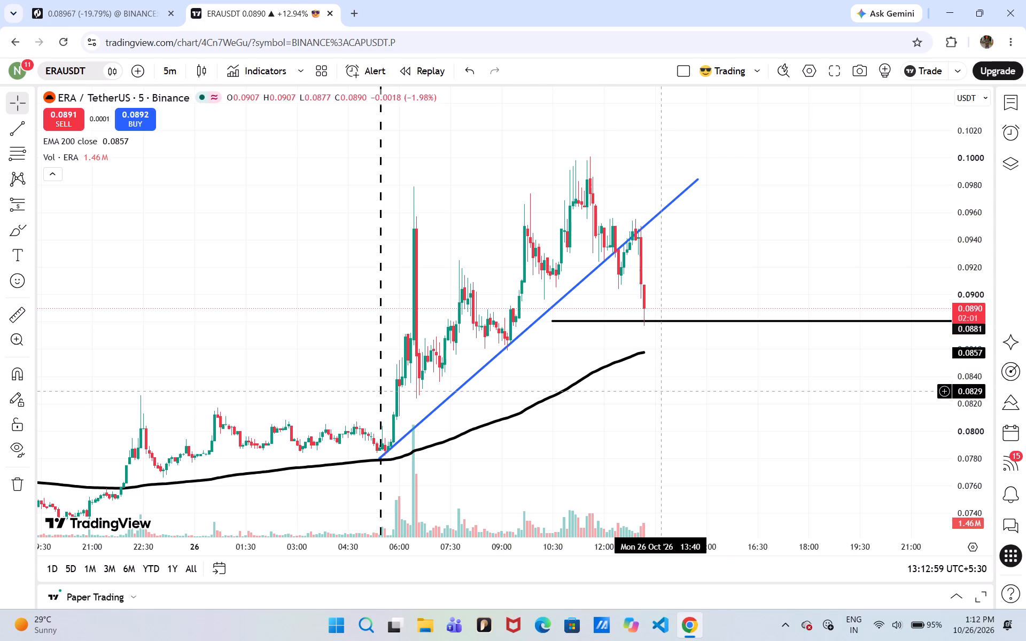
Measure the ERAUSDT rally from 0.0760 at 21:45 on 25 October across the 26 October price action, and clear the measurement.
left_click(656, 390)
left_click_drag(656, 390, 528, 375)
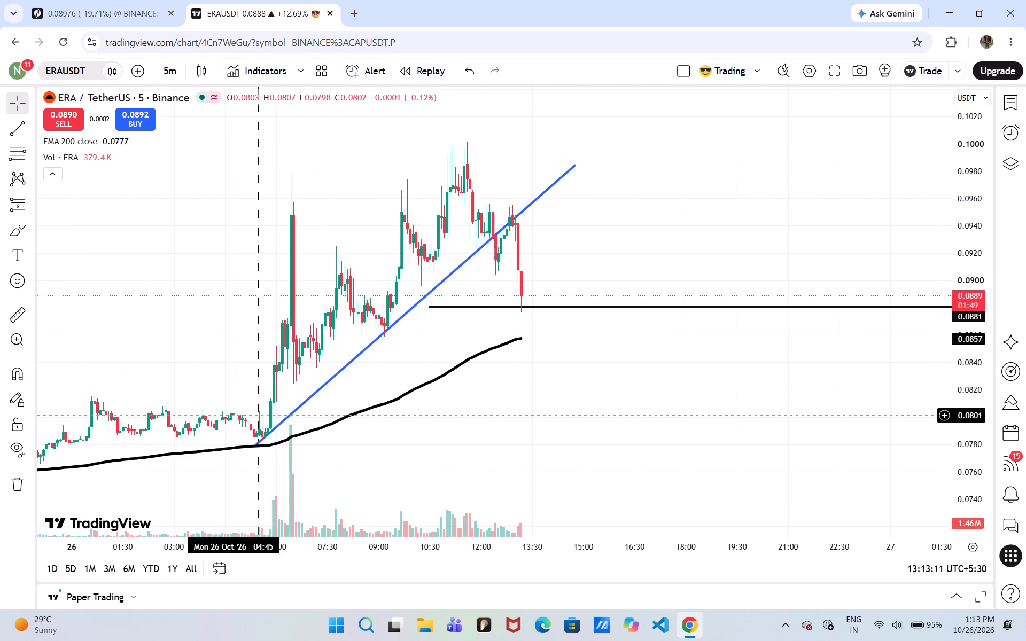
left_click_drag(235, 415, 474, 369)
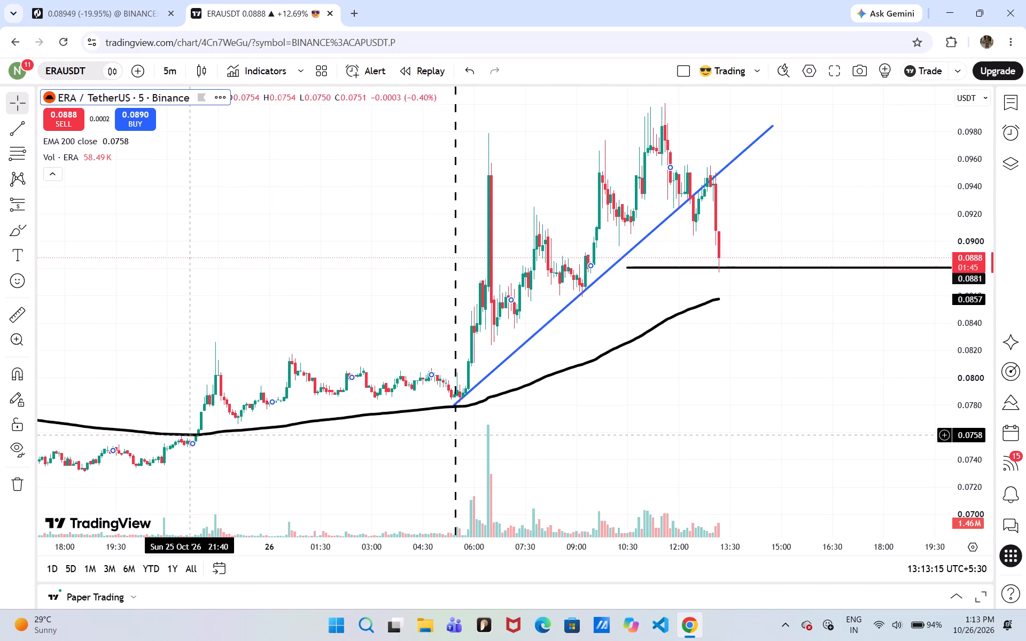
left_click(14, 316)
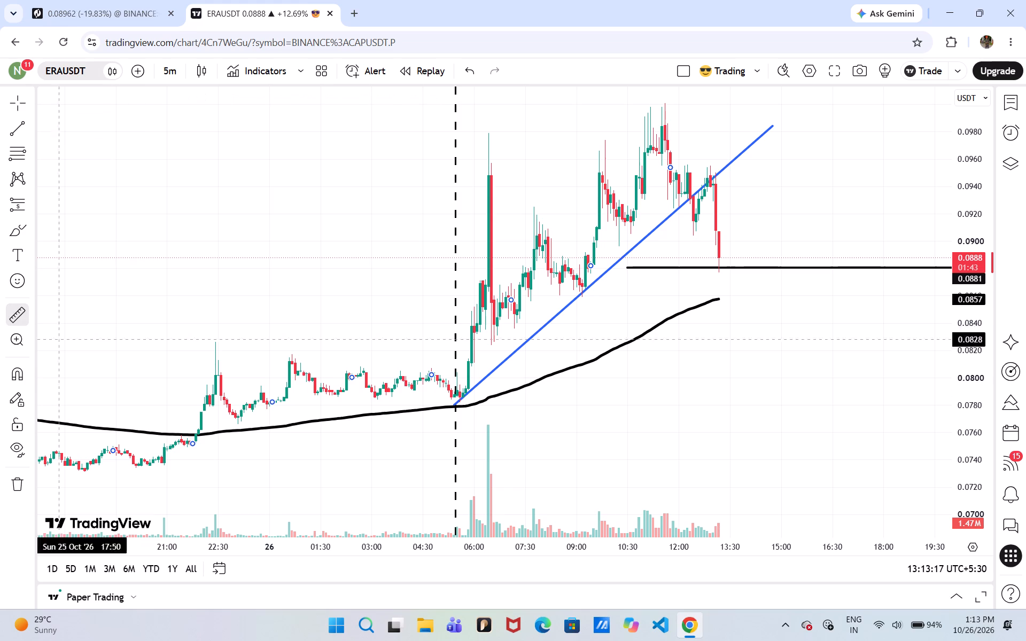
left_click(194, 432)
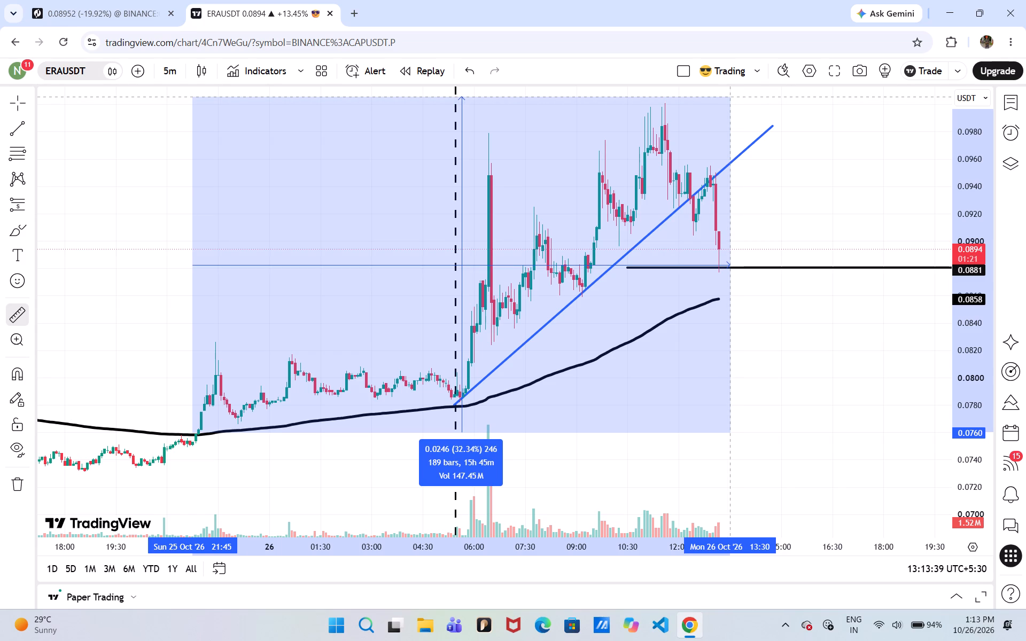
left_click(778, 148)
left_click(778, 148)
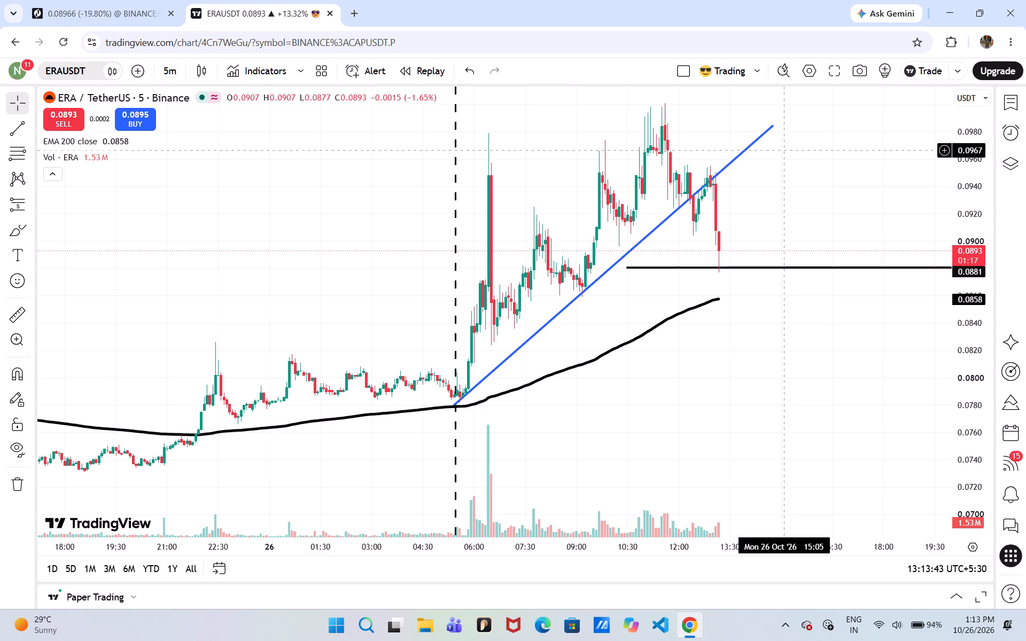
left_click(819, 169)
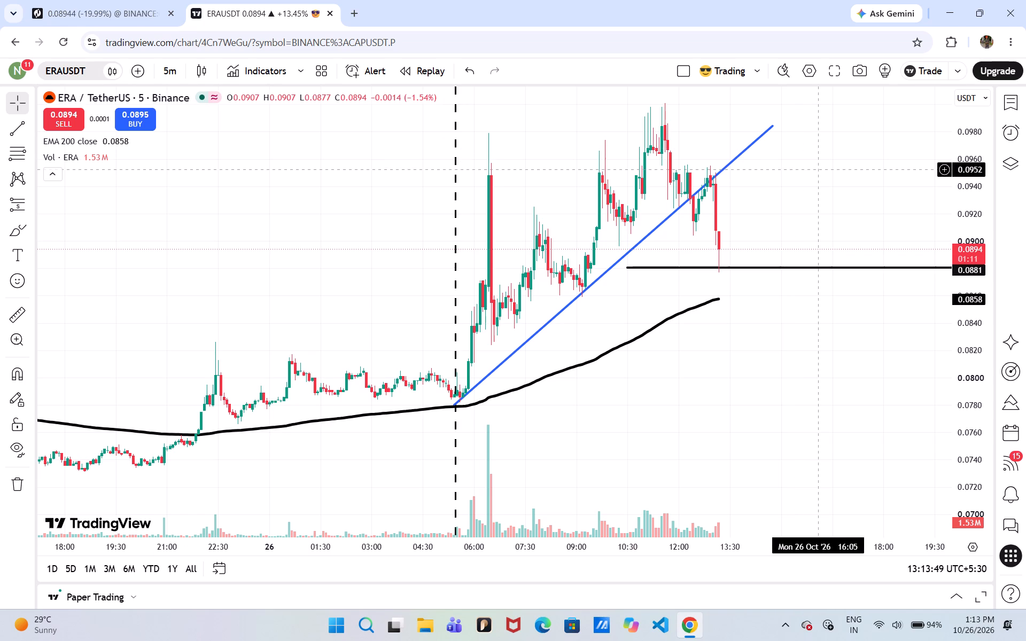
Switch to the GoCharting CAPUSDT perpetual futures chart and close it.
key("alt+Tab")
key("alt+Tab")
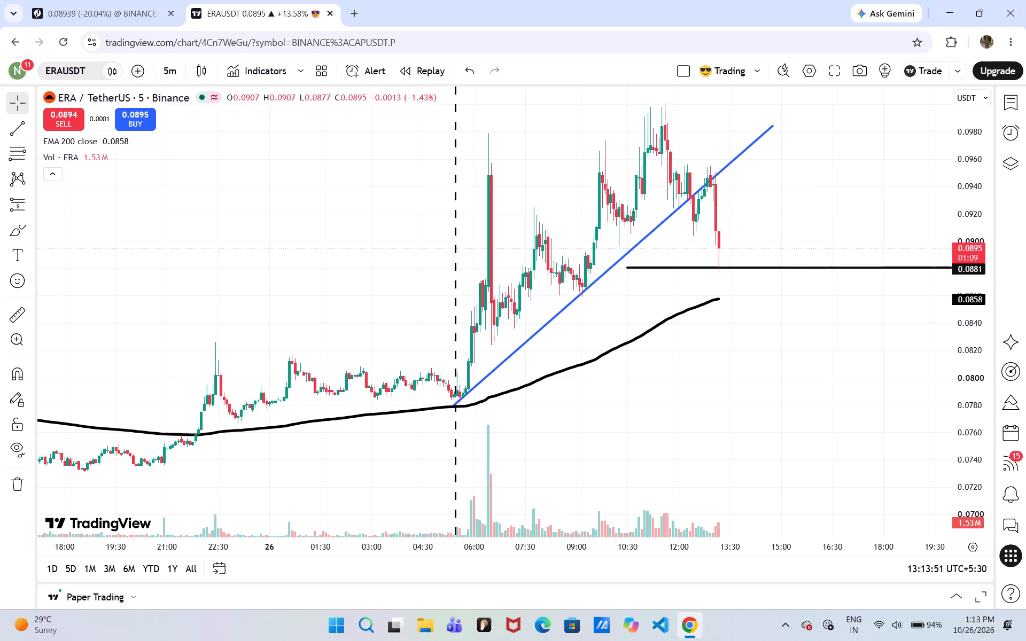
key("alt+Tab")
key("ctrl+Tab")
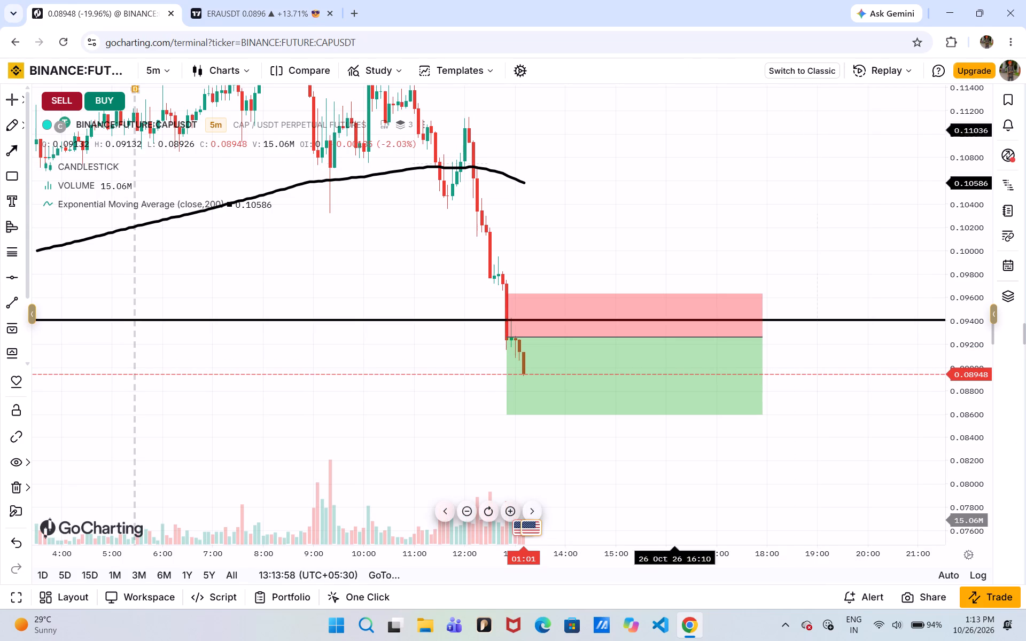
left_click(170, 19)
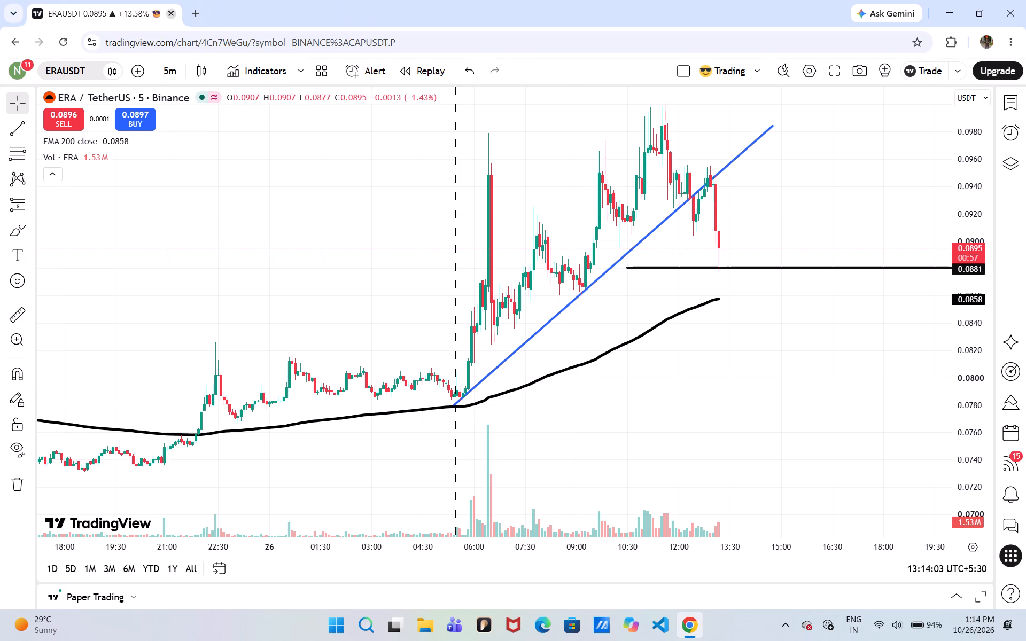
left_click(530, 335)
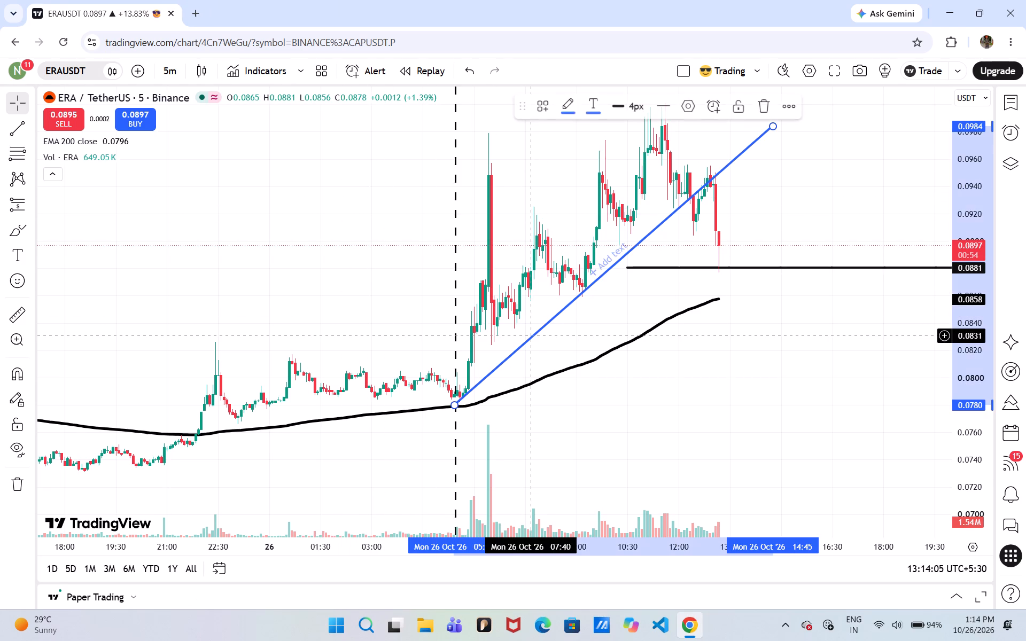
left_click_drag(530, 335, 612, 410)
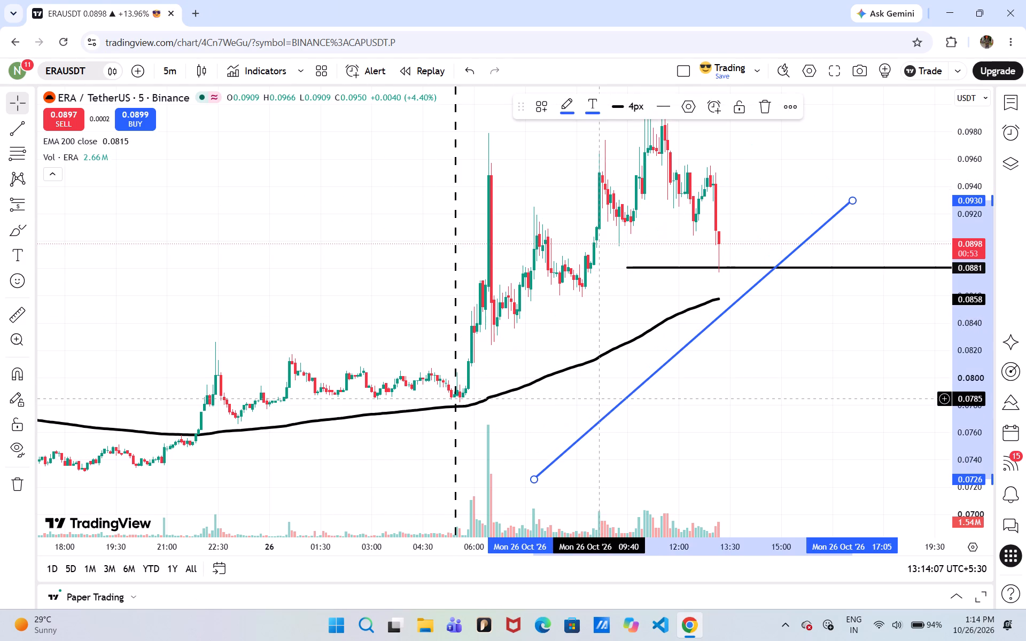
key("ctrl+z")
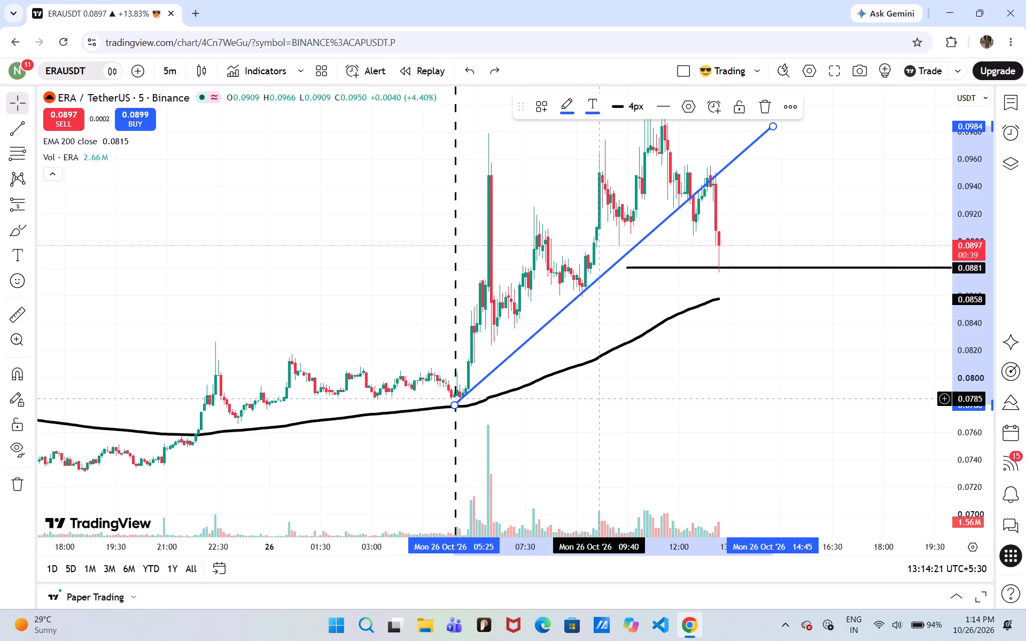
Search for DOOD and switch the chart to the Binance DOODUSDT.P perpetual contract.
type("dood")
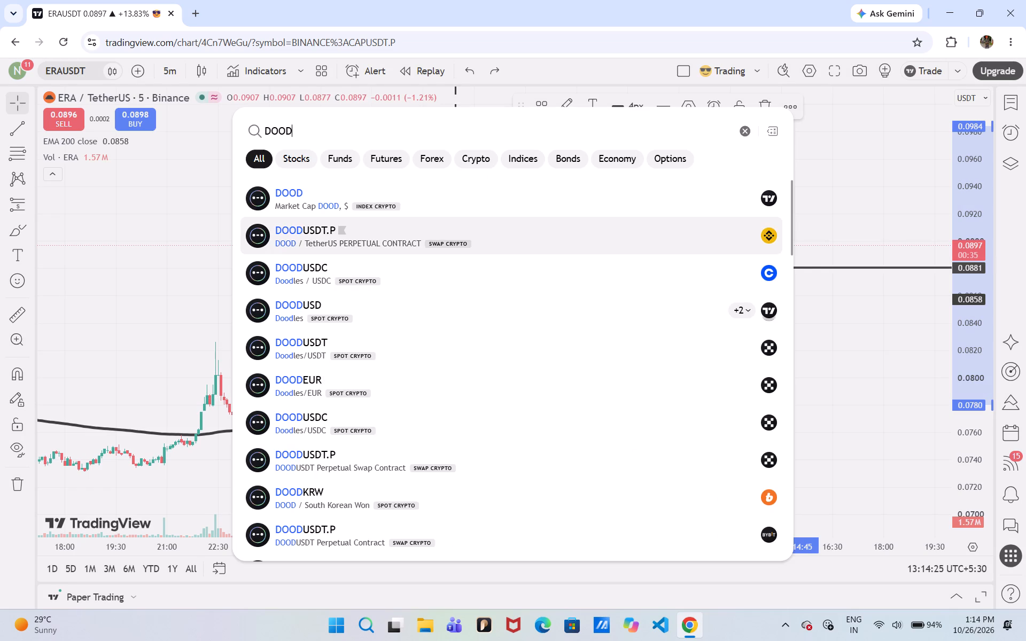
left_click(683, 244)
Examine DOODUSDT.P's 26 October surge and pullback against the EMA 200 and the volume bars.
left_click_drag(755, 360, 742, 358)
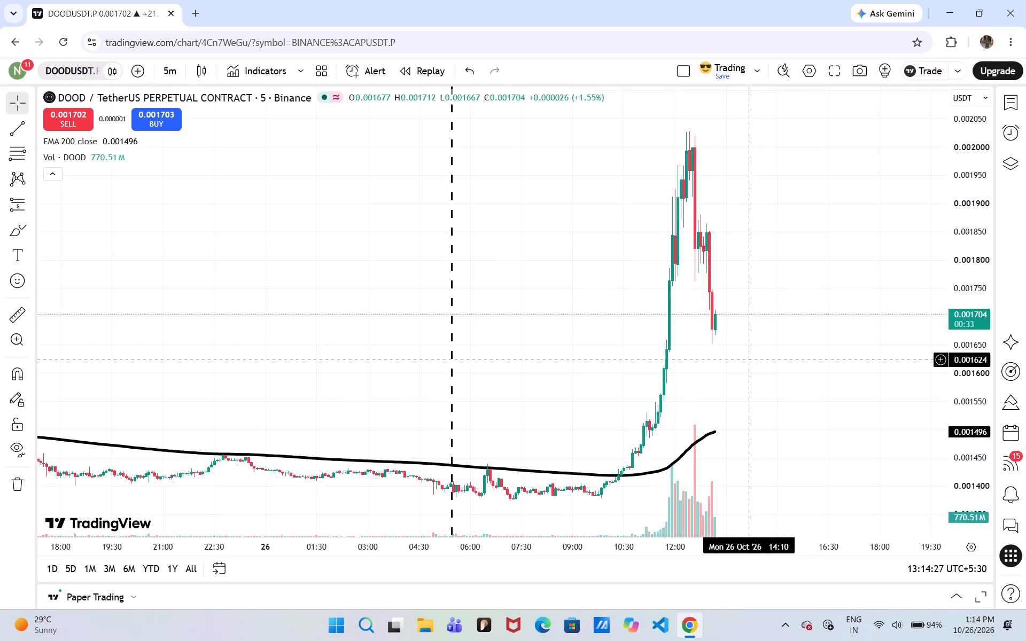
left_click_drag(742, 358, 519, 337)
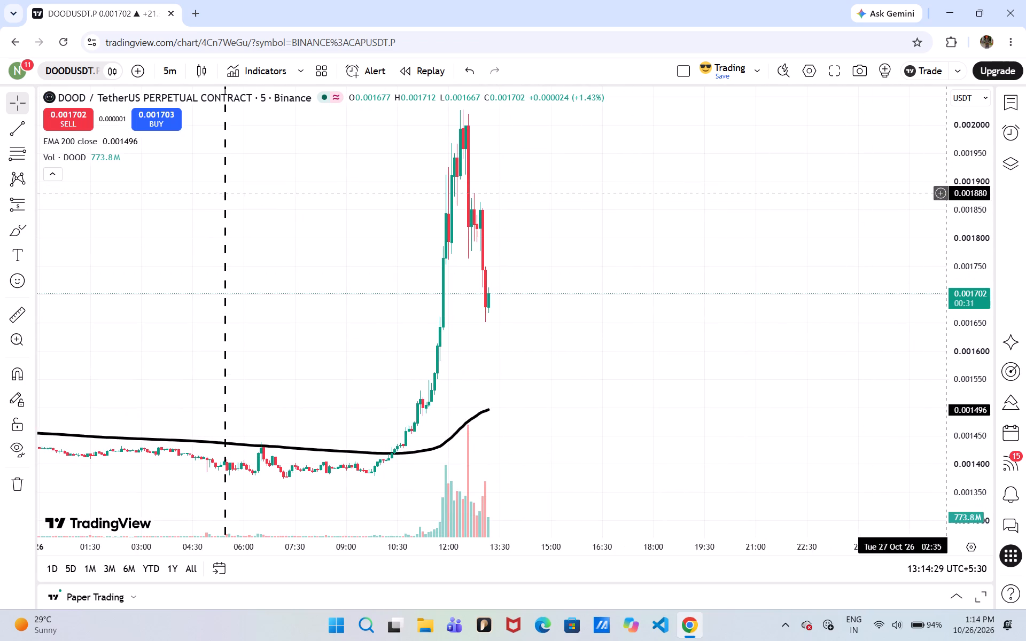
left_click_drag(959, 193, 968, 272)
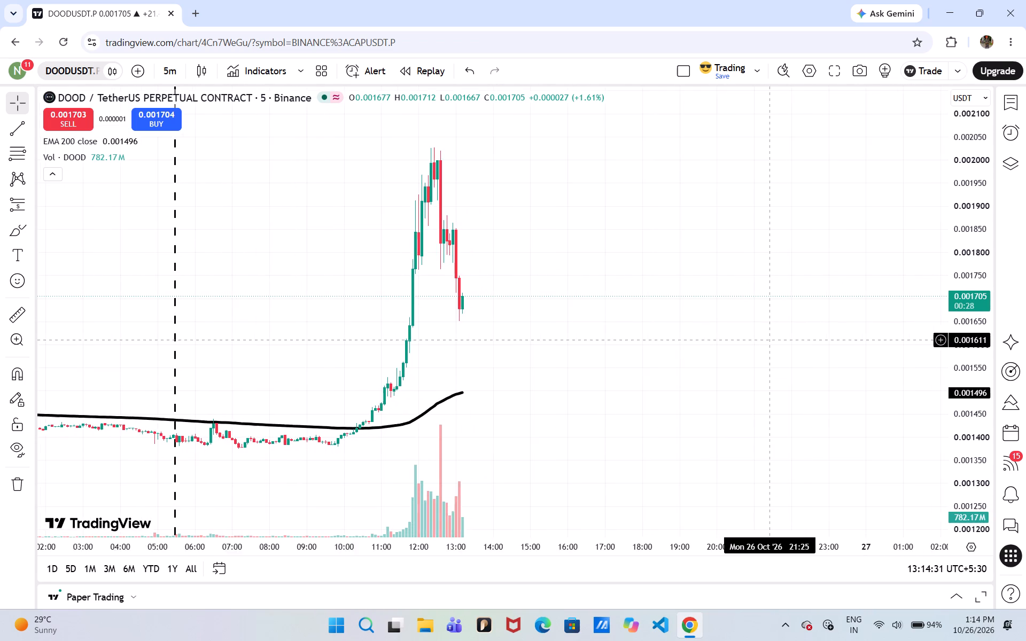
left_click_drag(633, 376, 770, 372)
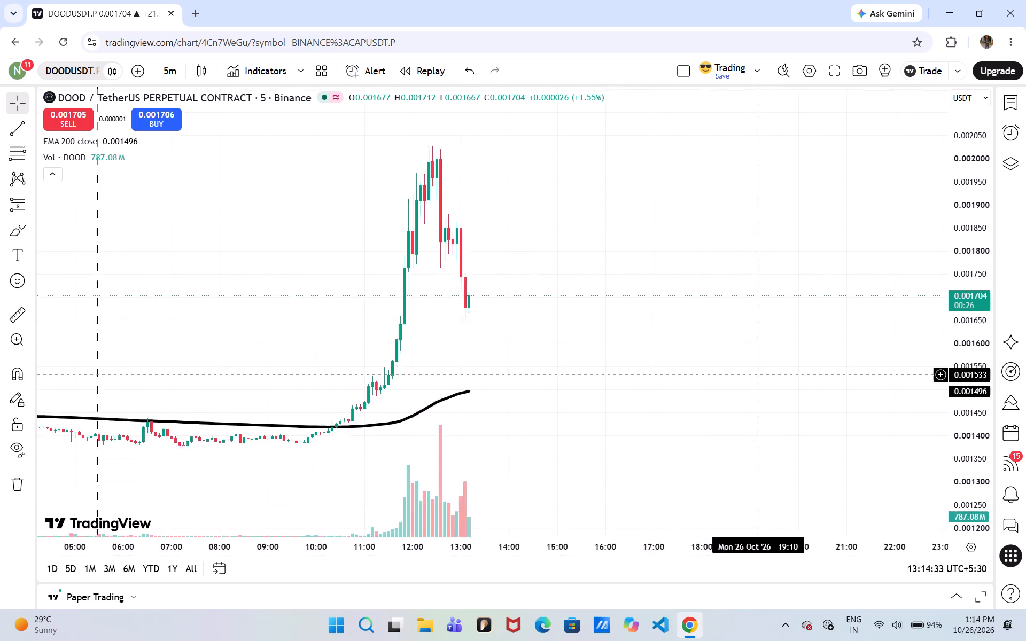
left_click_drag(770, 372, 786, 370)
left_click(857, 303)
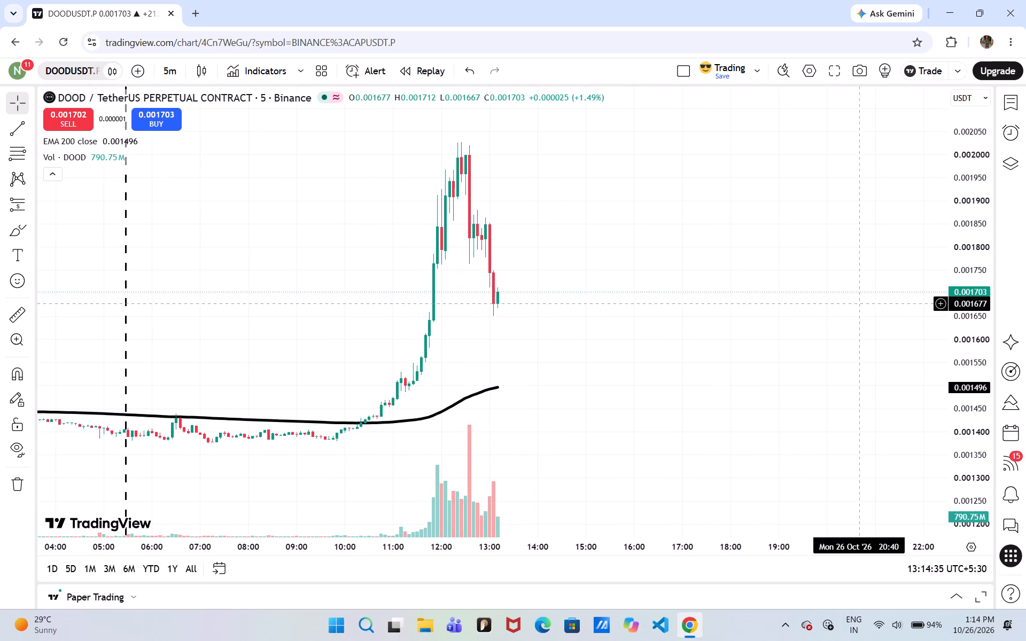
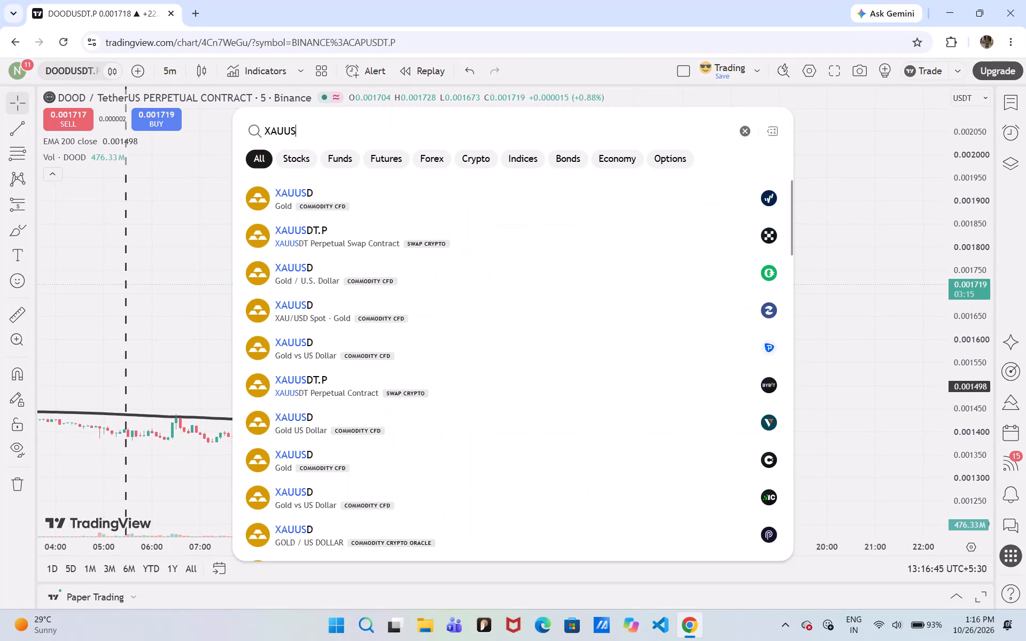
Search the symbols for XAUUSD and look through the matching gold instruments.
key("d")
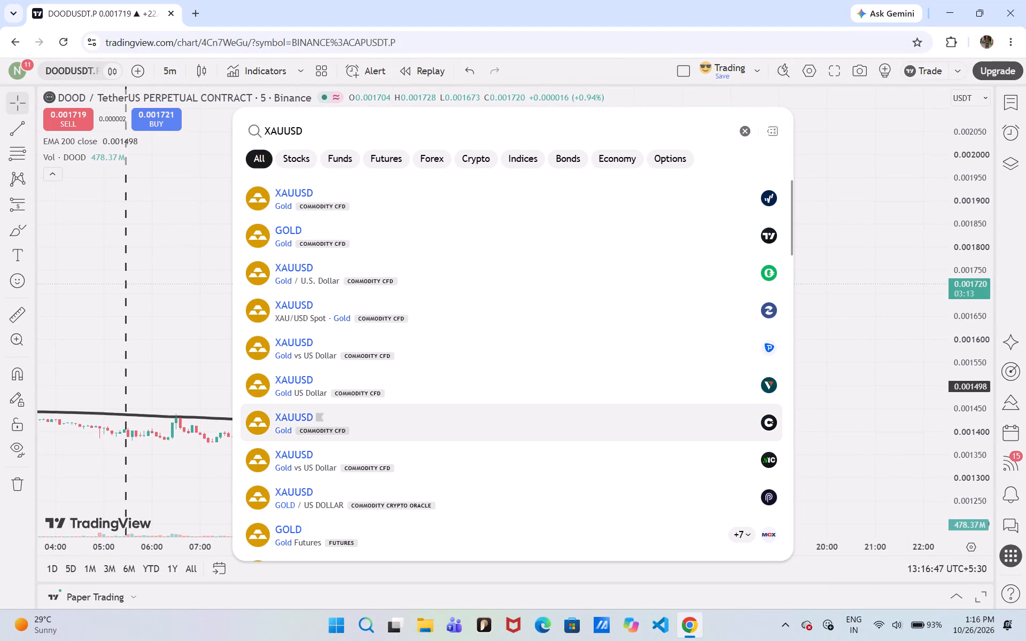
scroll(634, 432, "down", 11)
scroll(634, 432, "up", 2)
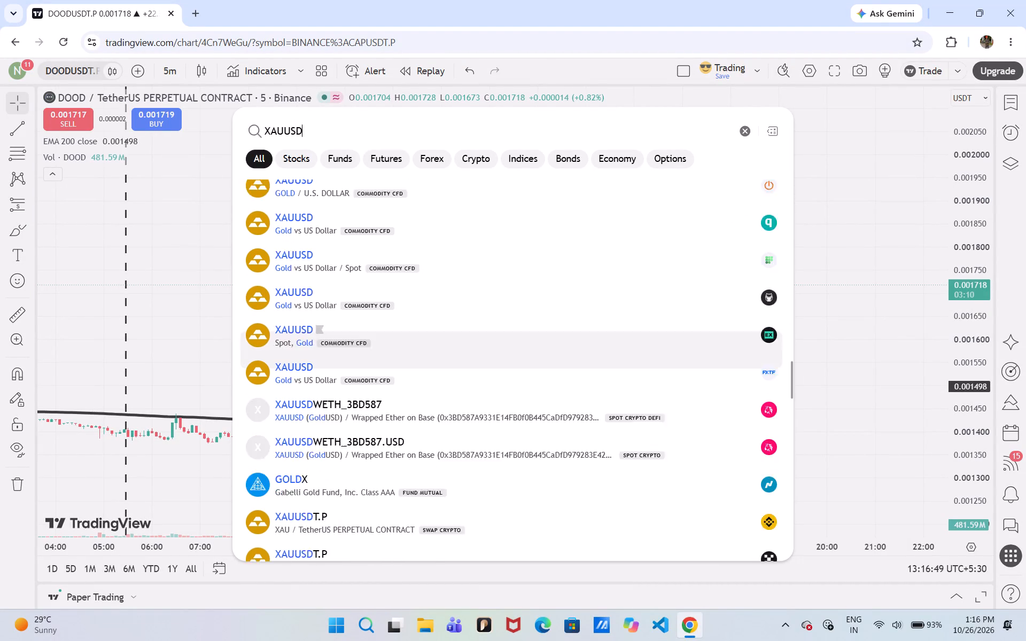
scroll(634, 432, "up", 13)
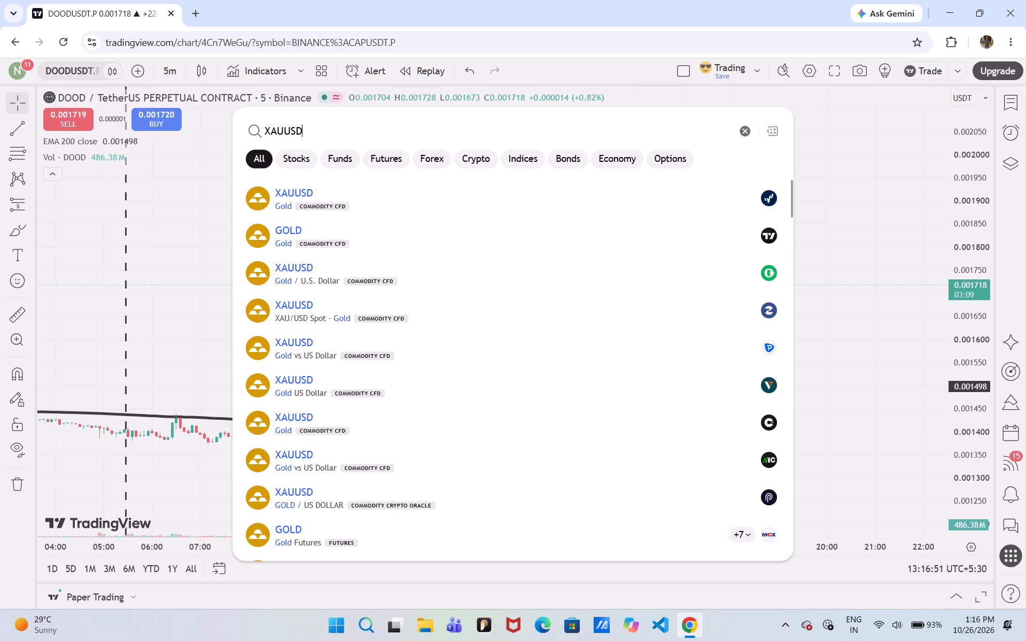
Replace the symbol search with GOLD and look through the matching instruments.
left_click(495, 132)
key("BackSpace")
key("BackSpace")
key("BackSpace")
key("BackSpace")
key("BackSpace")
key("BackSpace")
key("BackSpace")
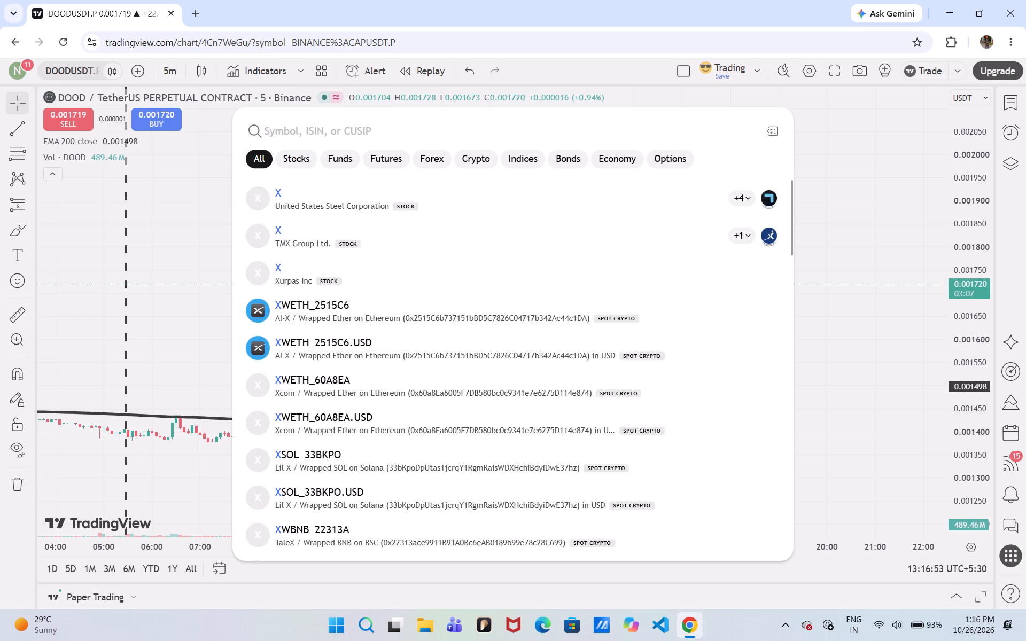
key("BackSpace")
type("gold")
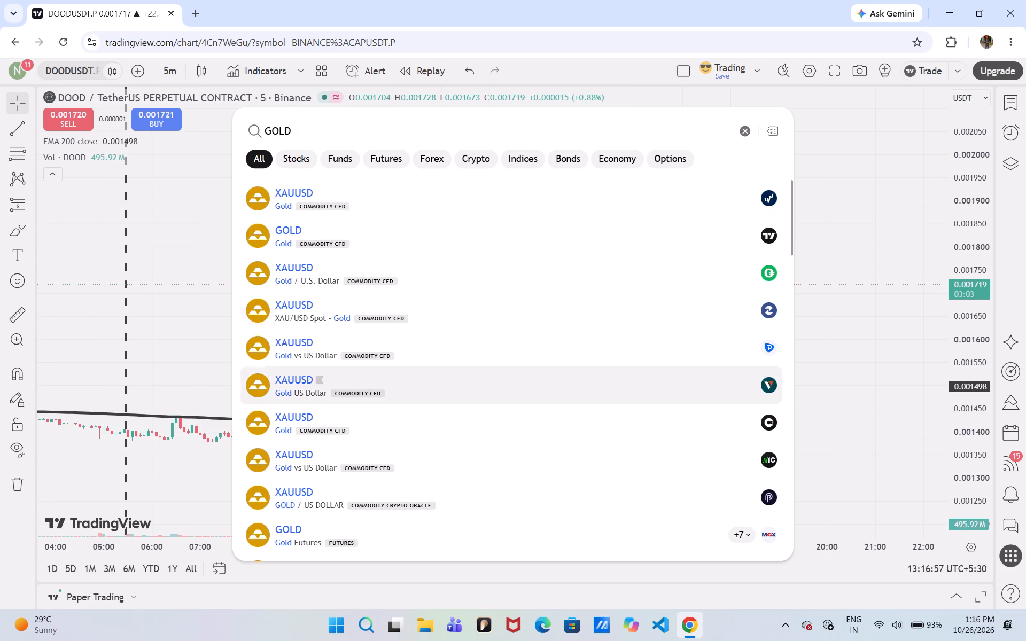
scroll(440, 405, "down", 11)
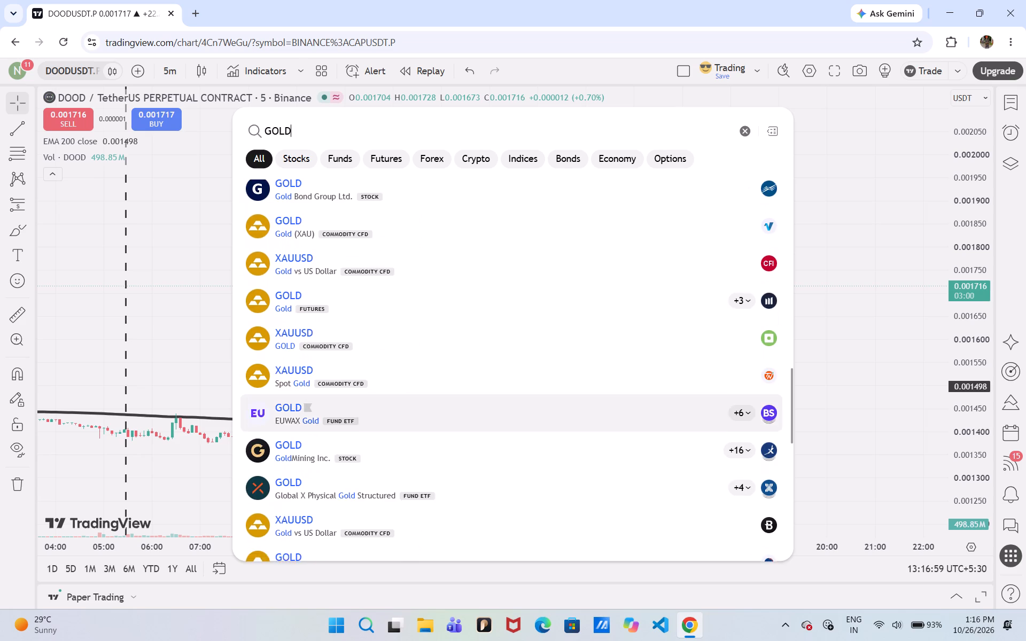
scroll(440, 405, "down", 4)
scroll(440, 405, "up", 9)
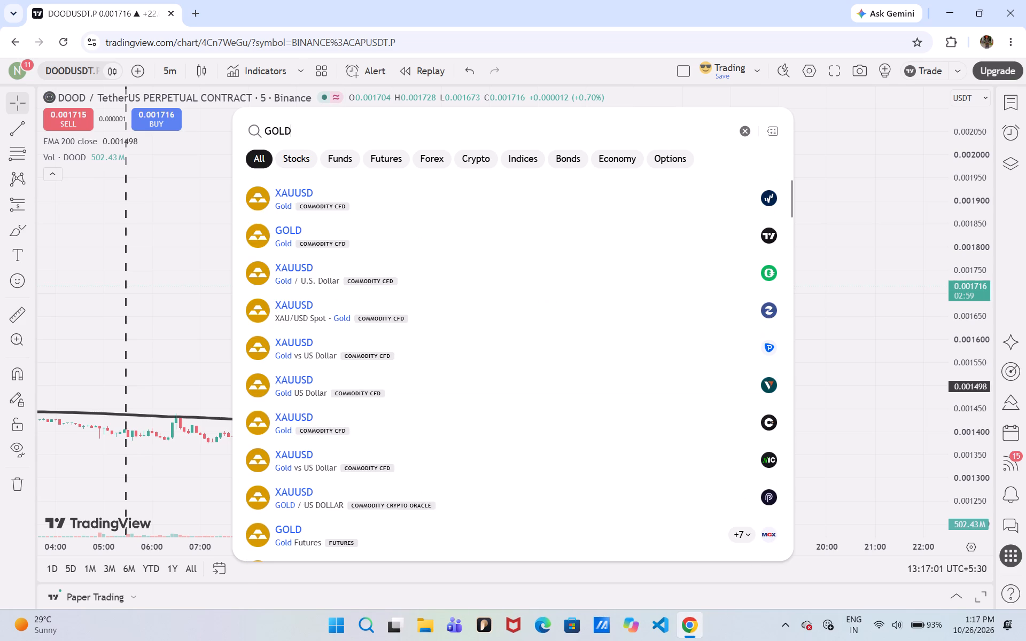
scroll(440, 405, "up", 4)
Search for XAU instead and switch the chart to the Binance XAUUSDT.P perpetual contract.
left_click(428, 136)
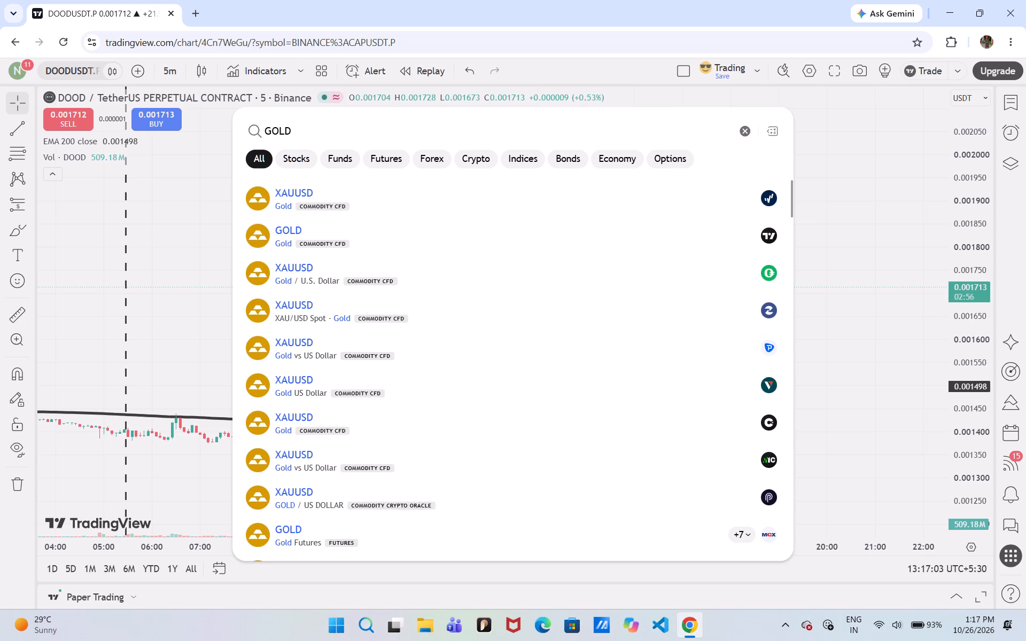
key("BackSpace")
key("BackSpace")
key("BackSpace")
key("BackSpace")
key("BackSpace")
key("BackSpace")
key("BackSpace")
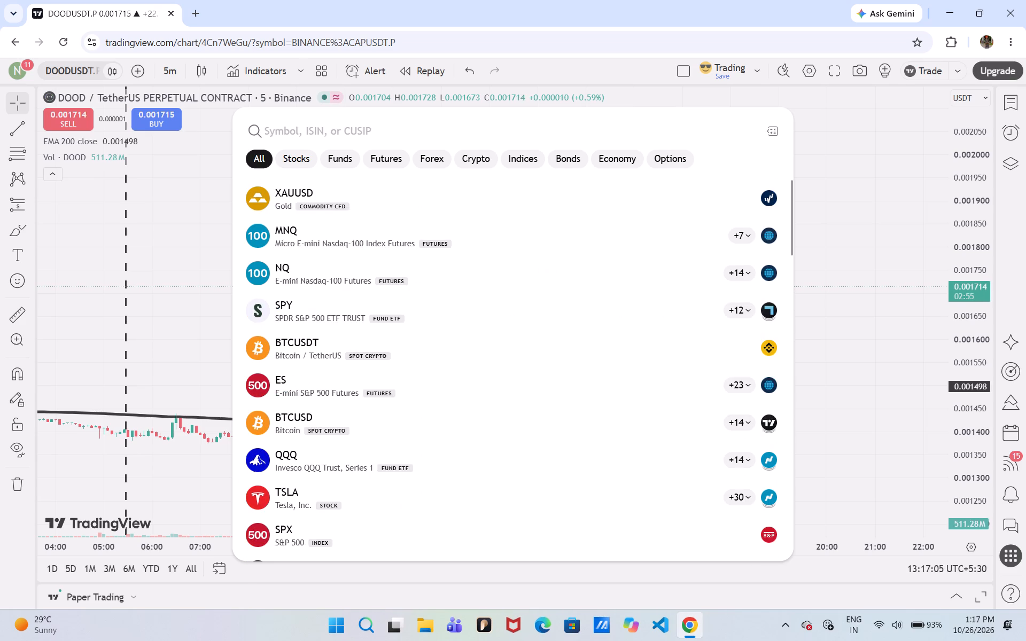
type("xau")
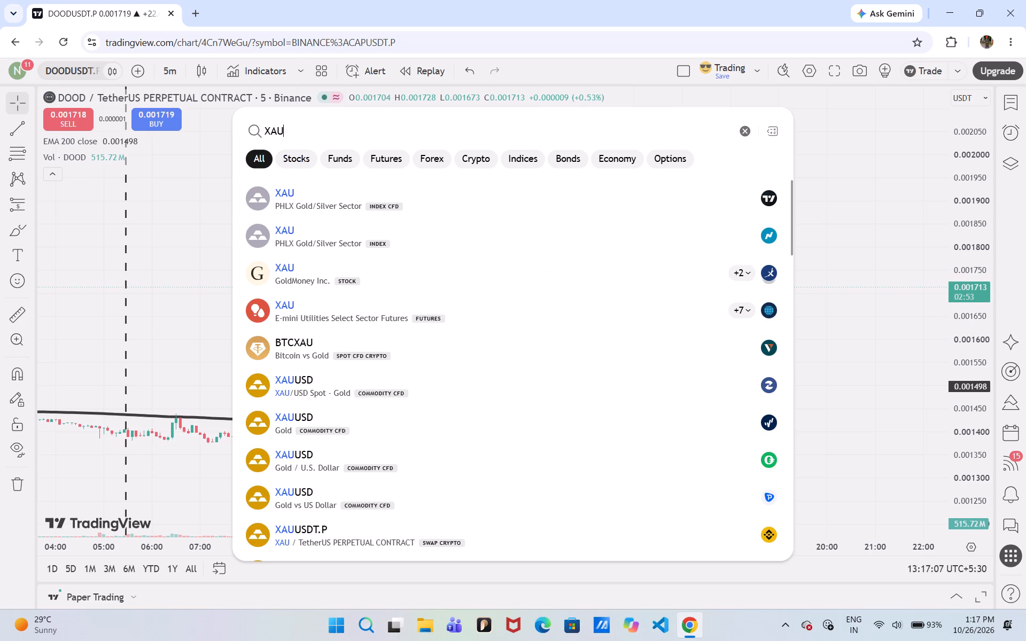
left_click(404, 529)
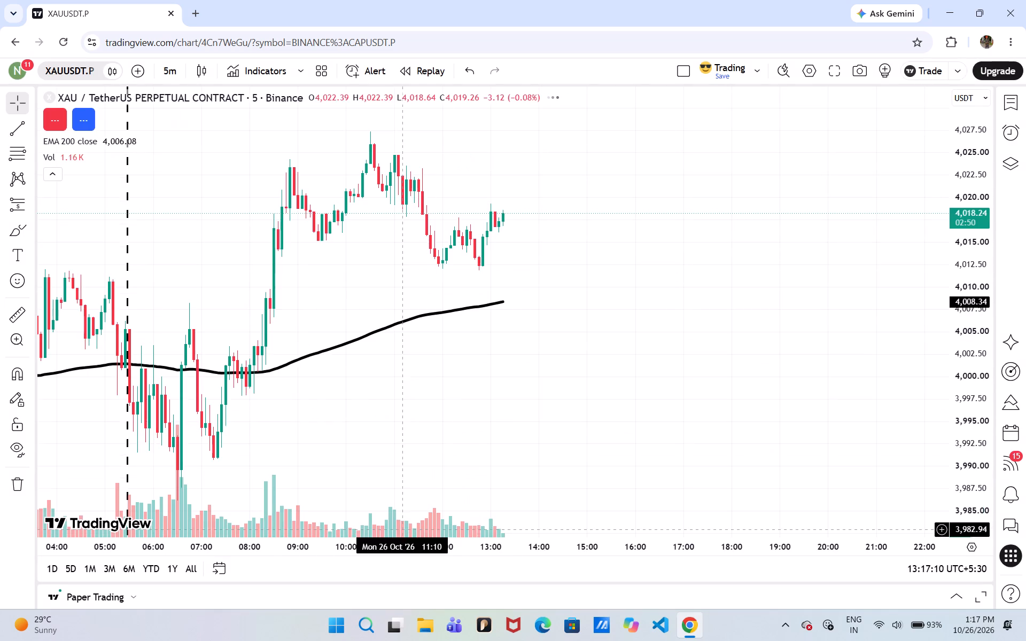
Examine XAUUSDT.P's 26 October price action on the 5-minute chart against the EMA 200 and the volume bars.
left_click_drag(600, 352, 792, 397)
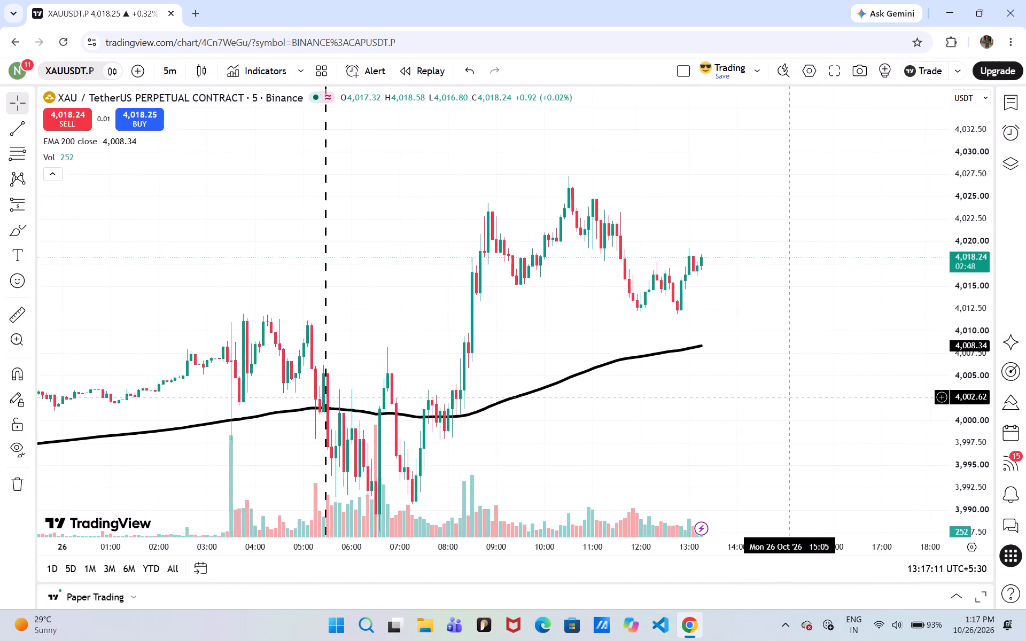
left_click_drag(792, 397, 794, 396)
left_click_drag(759, 394, 788, 356)
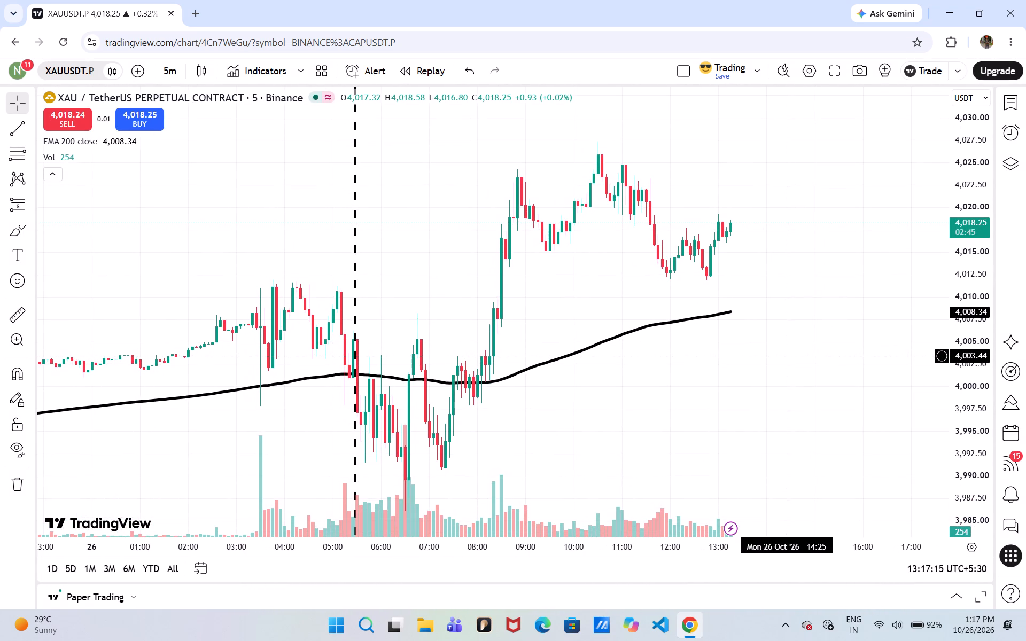
left_click_drag(788, 356, 833, 286)
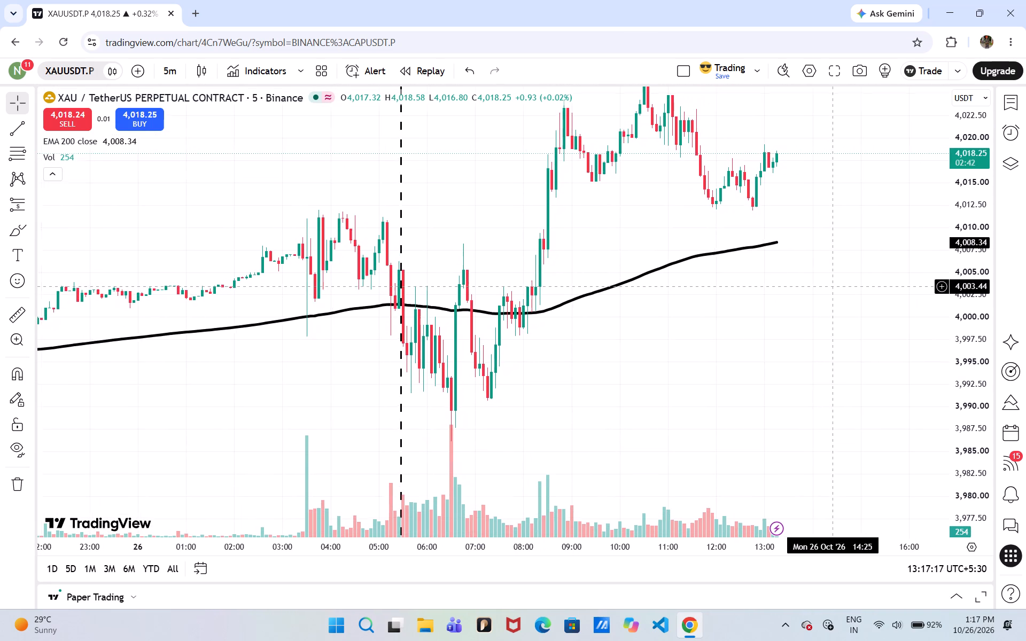
left_click_drag(833, 286, 764, 346)
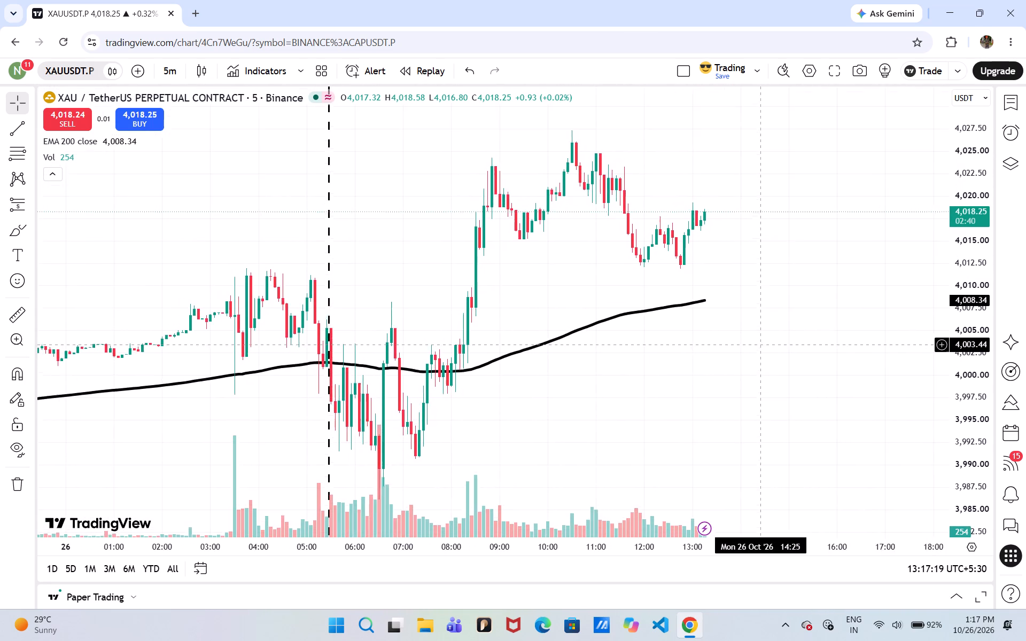
left_click_drag(764, 346, 771, 349)
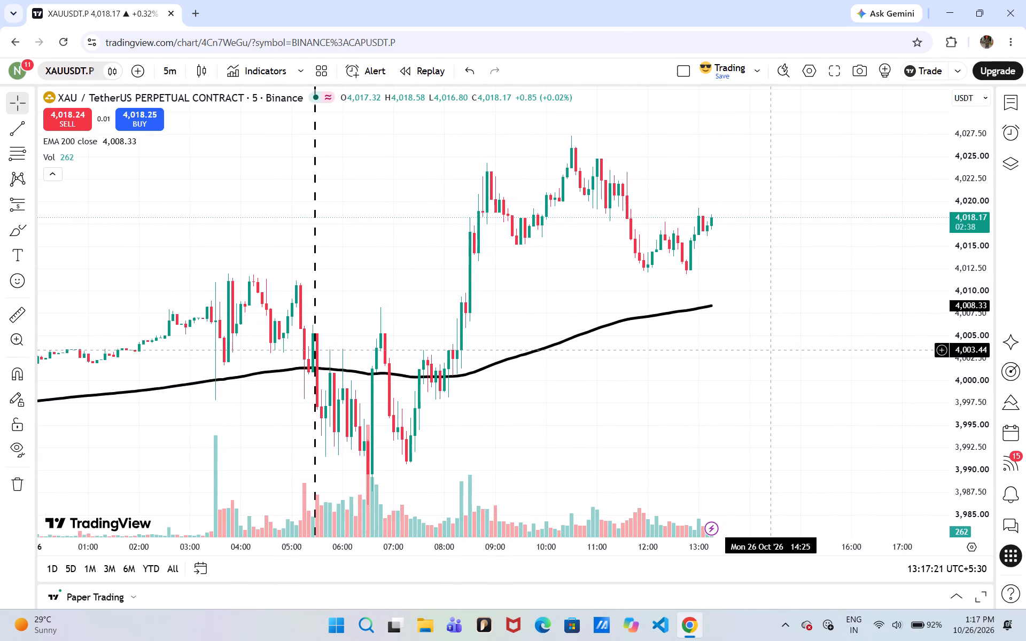
left_click_drag(771, 349, 817, 311)
left_click(864, 234)
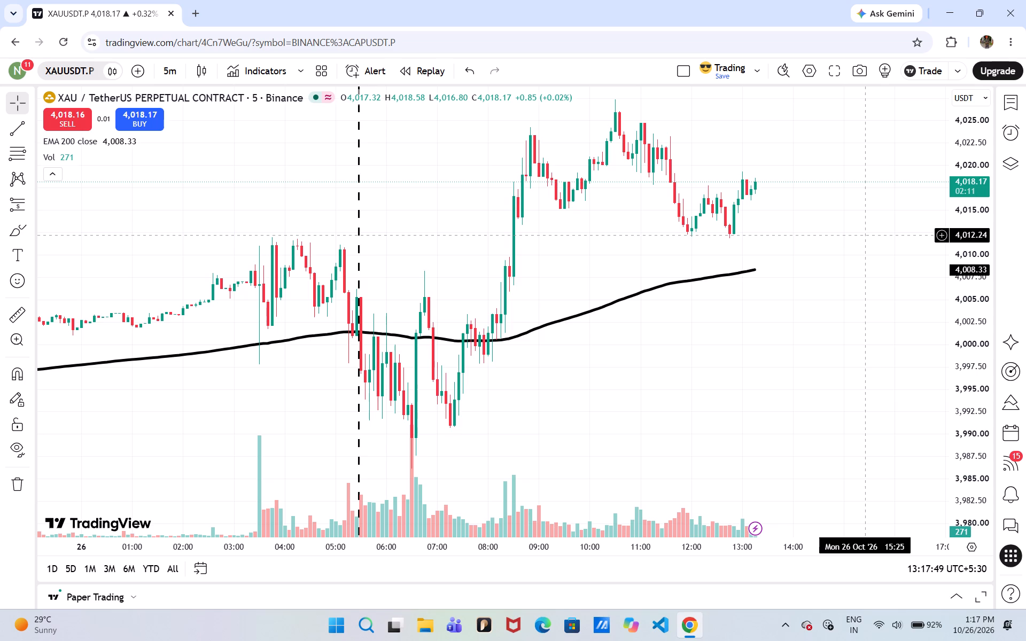
Switch XAUUSDT.P to the 1-day timeframe and examine the June to October price action against the EMA 200.
key("1")
key("d")
key("Return")
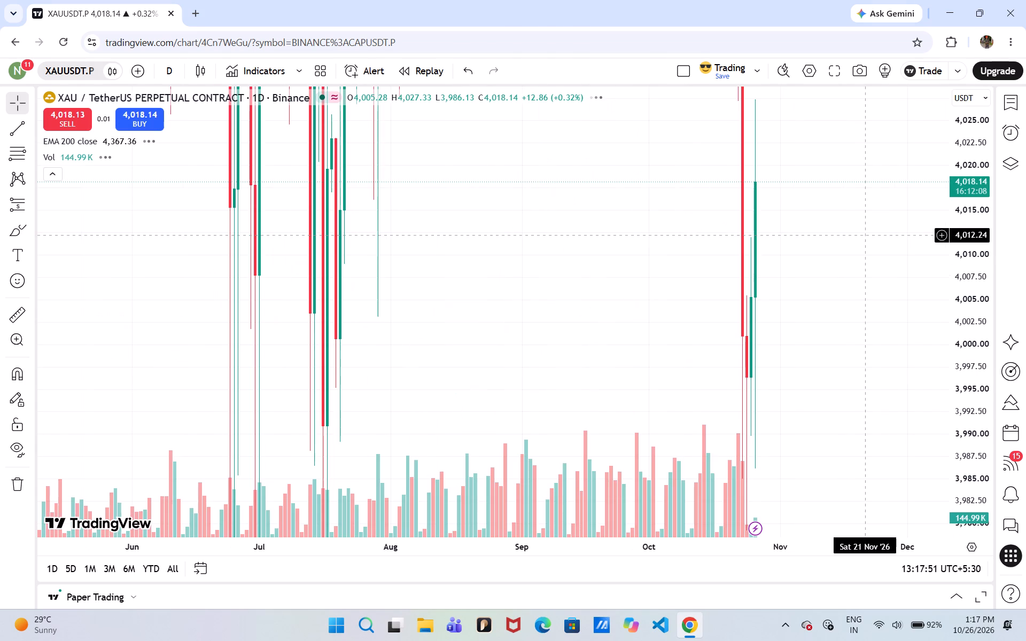
left_click_drag(970, 198, 980, 535)
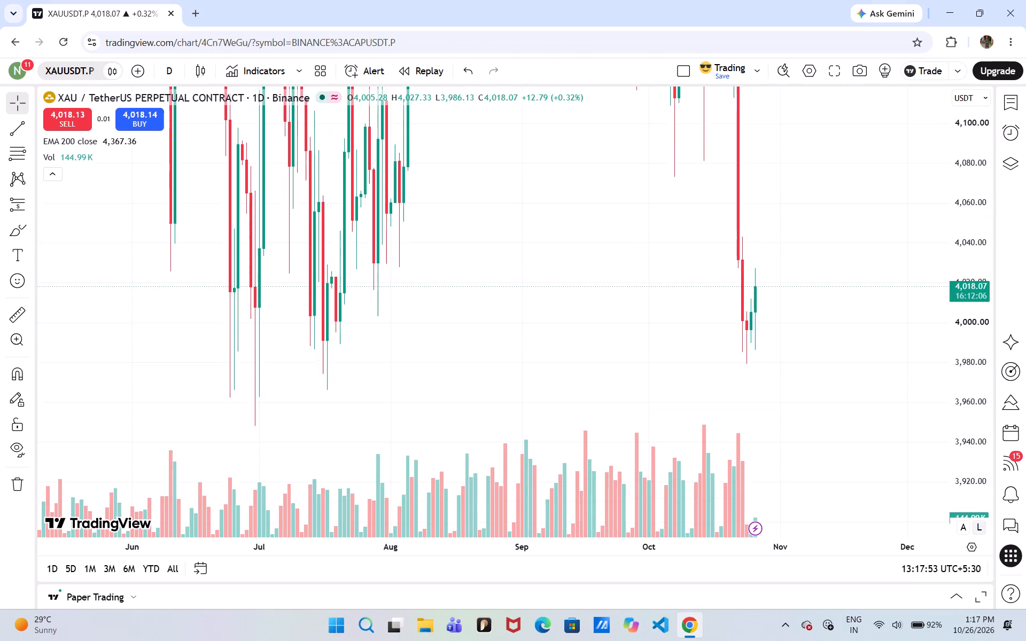
left_click_drag(980, 535, 979, 540)
left_click_drag(976, 186, 975, 422)
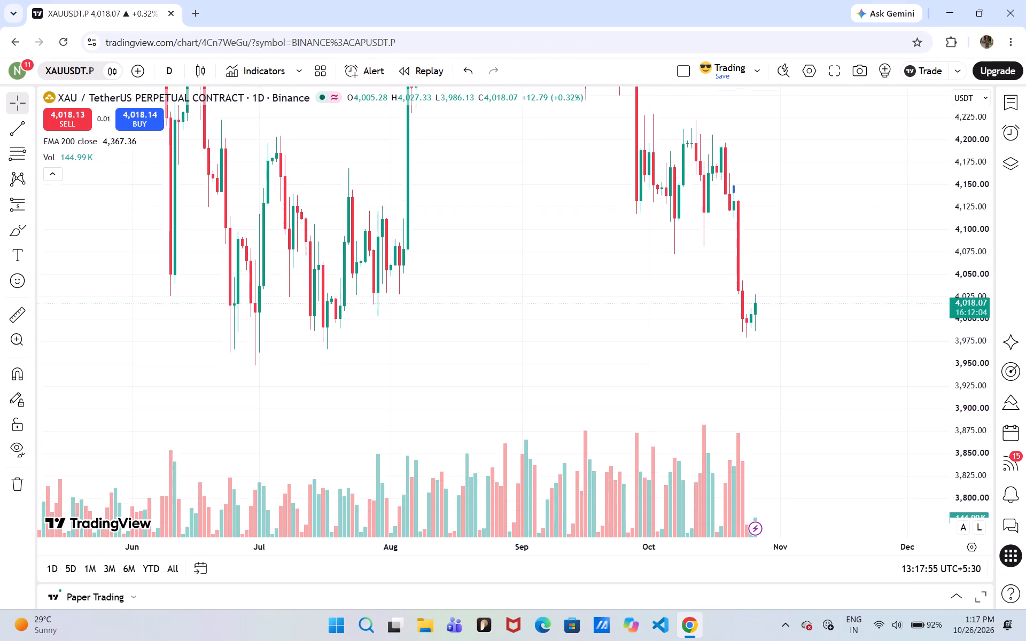
left_click_drag(975, 422, 991, 496)
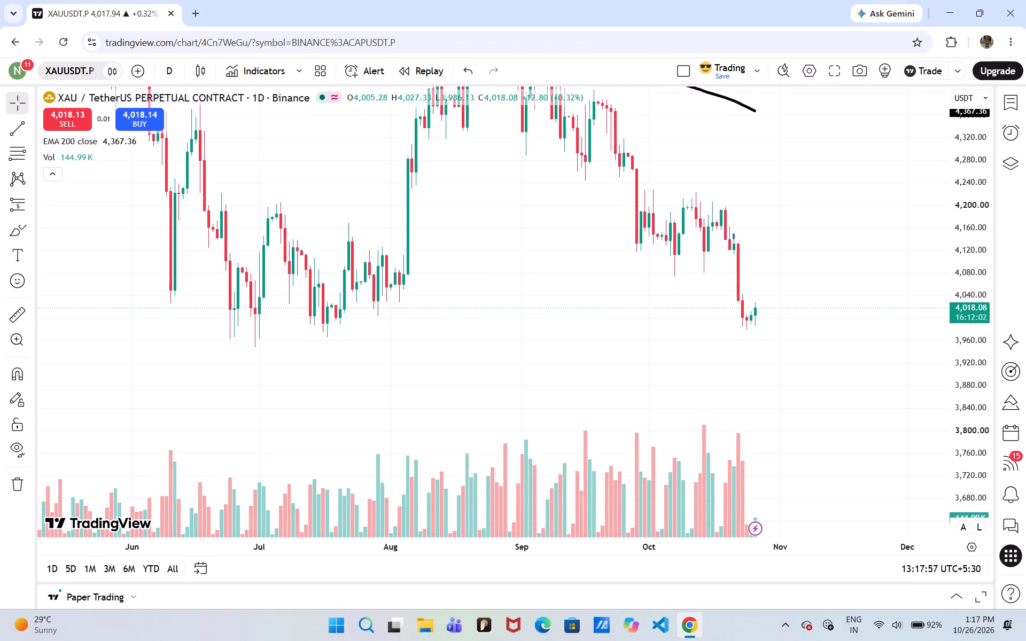
left_click_drag(991, 496, 993, 525)
left_click_drag(803, 421, 713, 428)
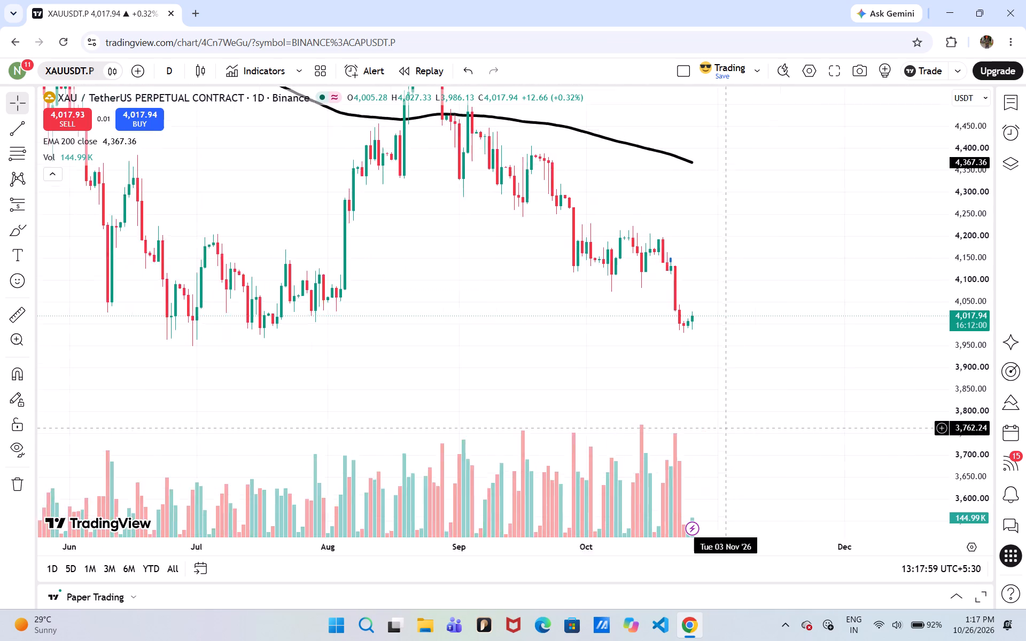
left_click_drag(713, 428, 778, 541)
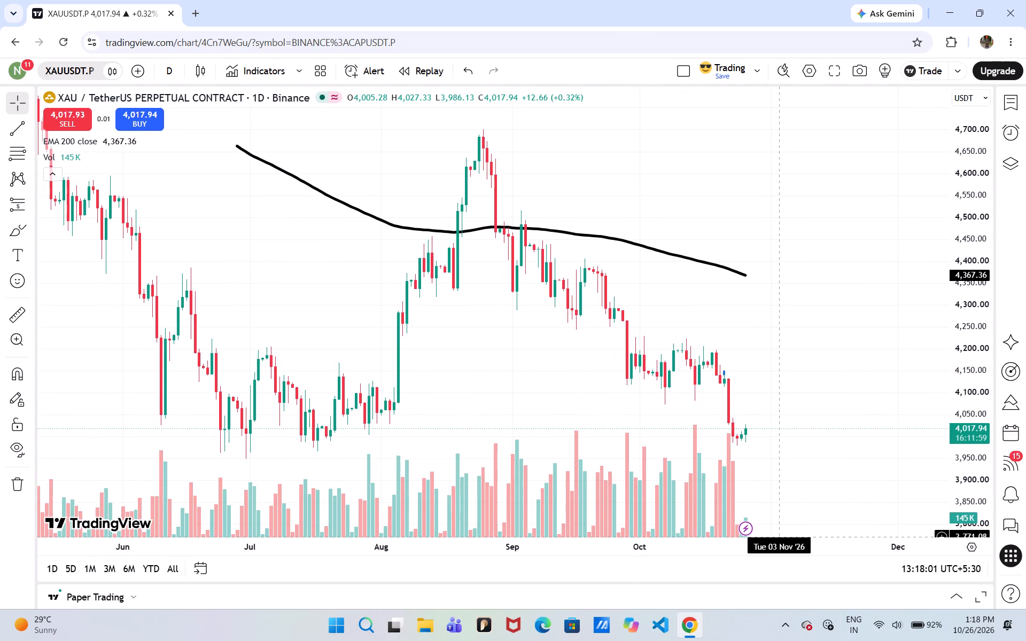
Switch the XAUUSDT.P chart to the 2-hour timeframe.
key("2")
key("h")
key("Return")
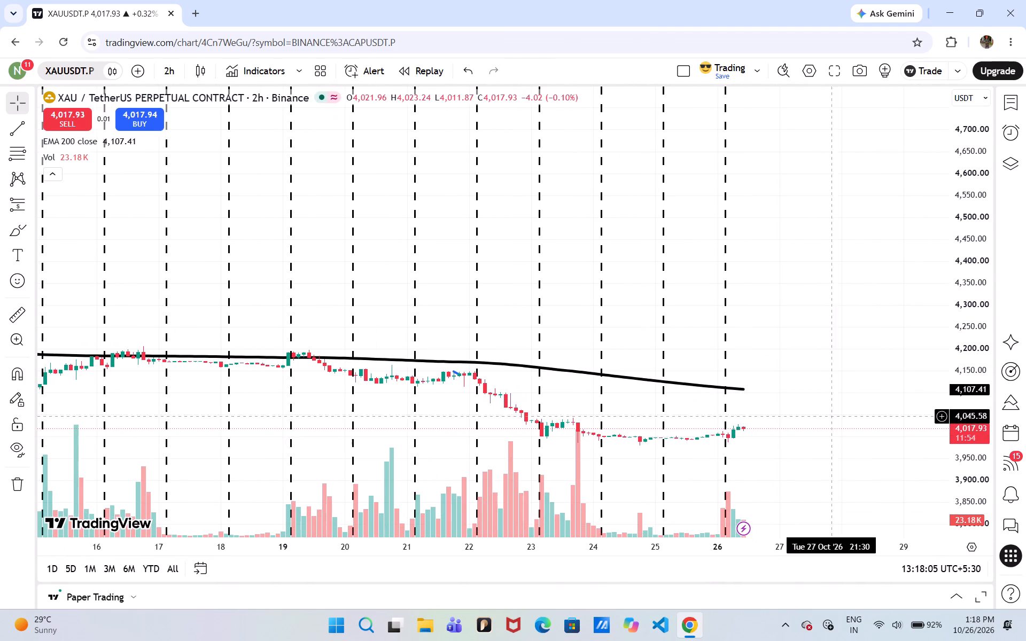
Examine XAUUSDT.P's 2-hour price action from 12 to 26 October against the EMA 200 and the volume bars.
left_click_drag(974, 369, 969, 205)
left_click_drag(812, 265, 832, 160)
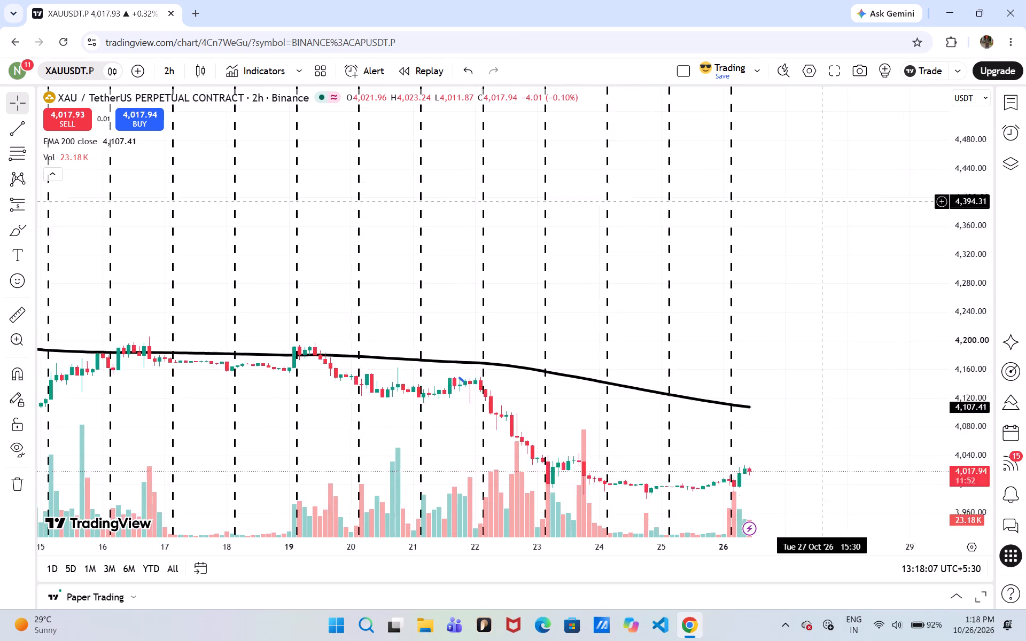
left_click_drag(832, 160, 855, 52)
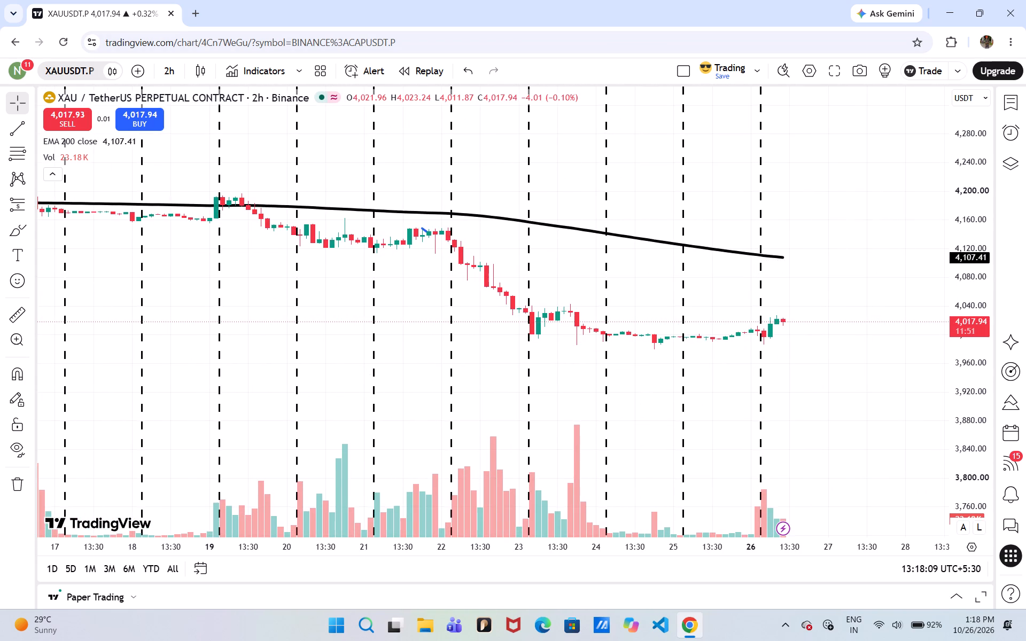
left_click_drag(955, 272, 967, 118)
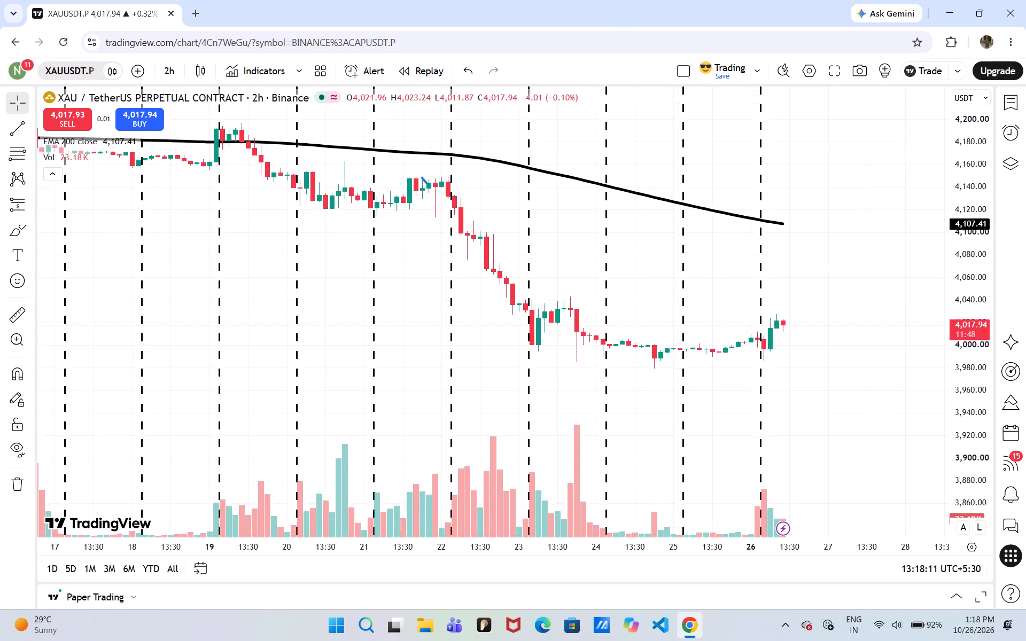
left_click_drag(967, 118, 967, 110)
left_click_drag(990, 397, 968, 212)
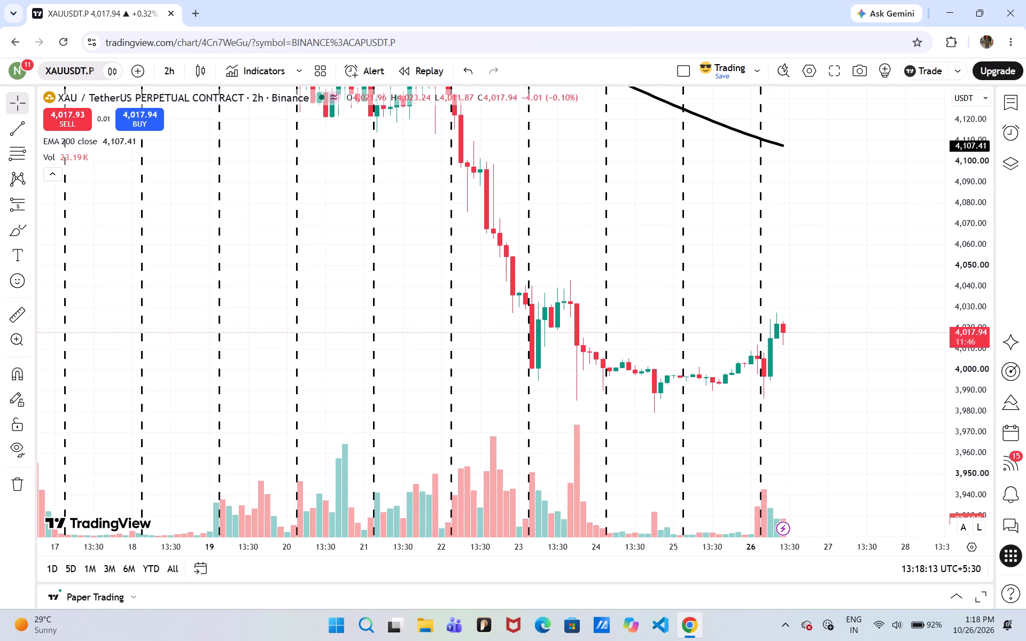
left_click_drag(795, 276, 932, 480)
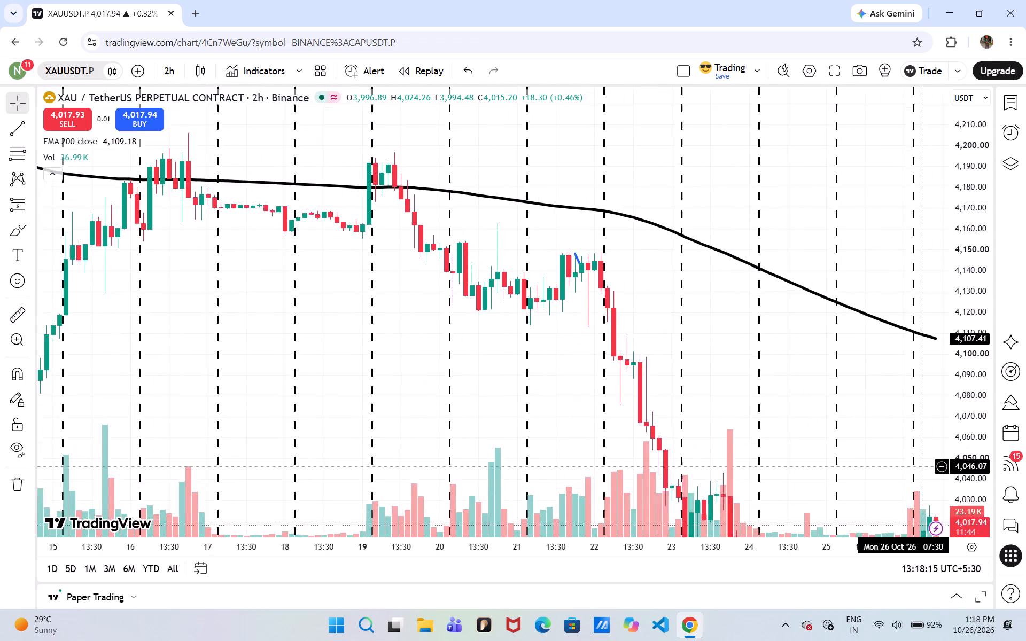
left_click_drag(932, 480, 970, 469)
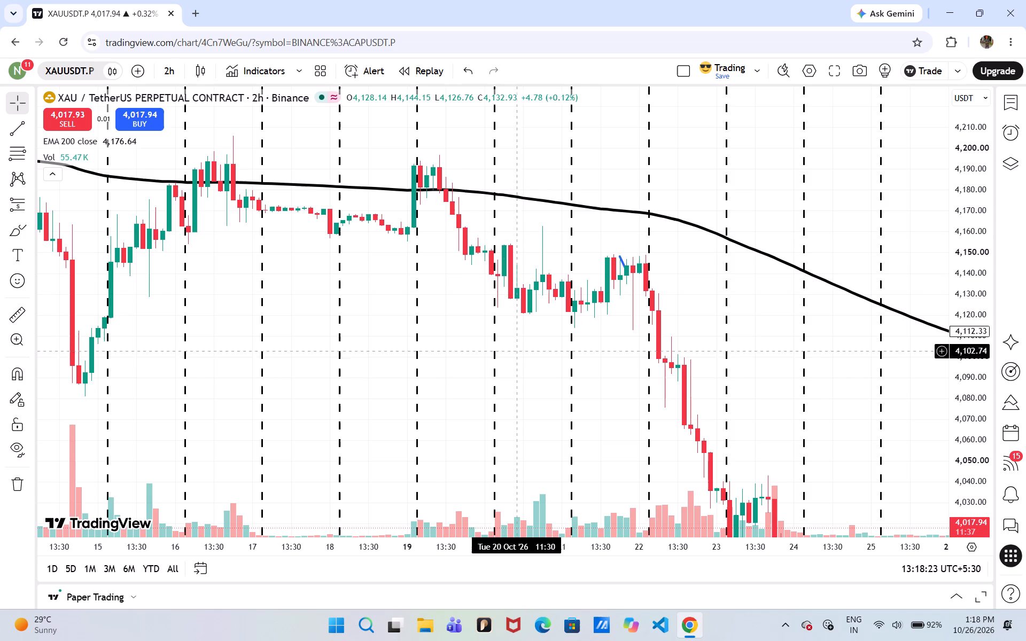
left_click_drag(516, 394, 438, 245)
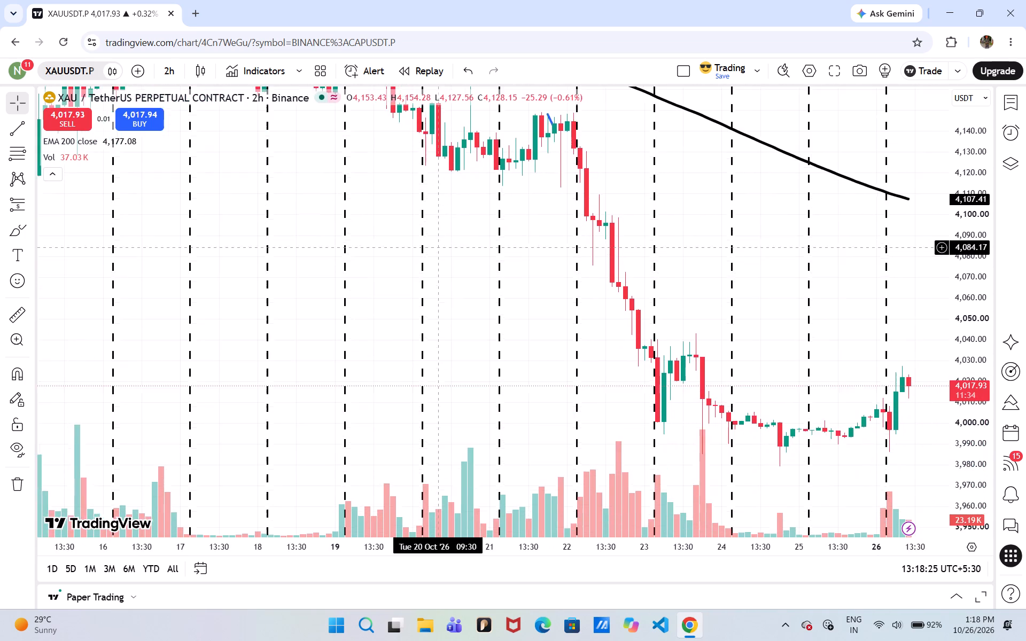
left_click_drag(438, 245, 401, 240)
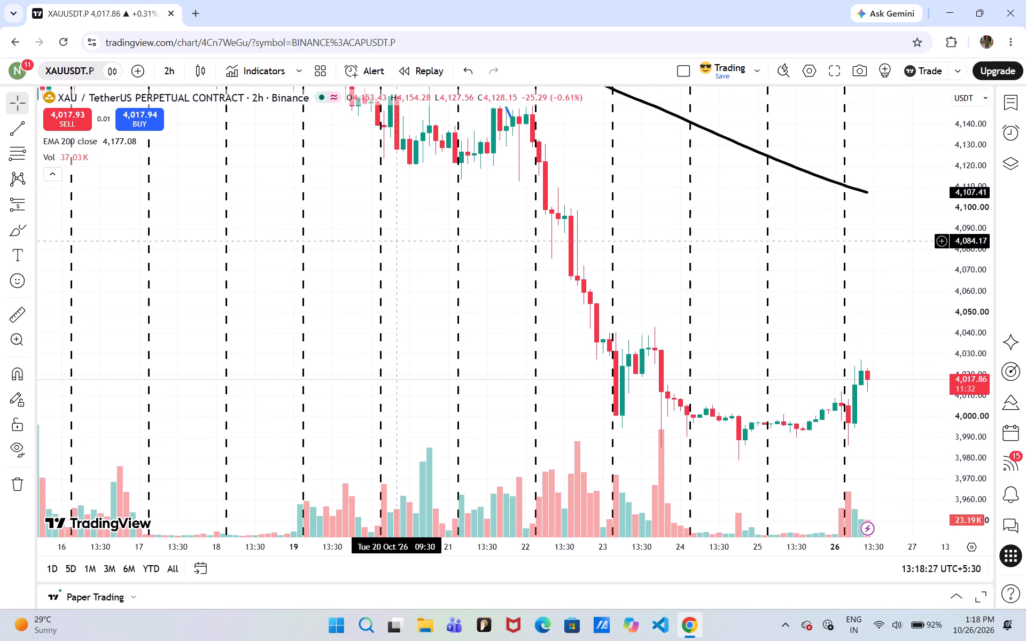
left_click_drag(401, 240, 429, 220)
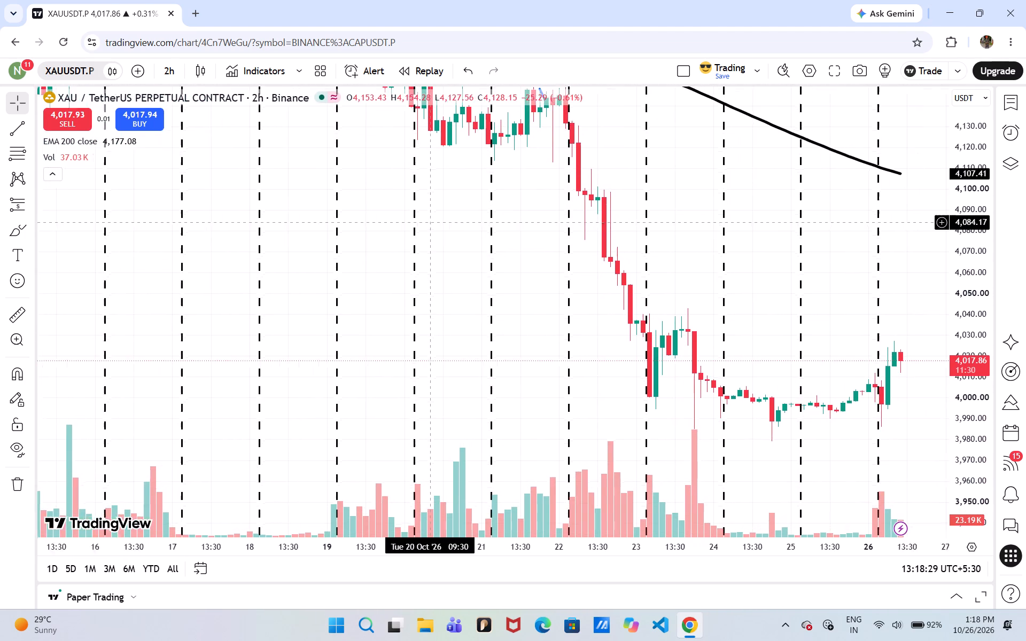
left_click_drag(429, 220, 387, 212)
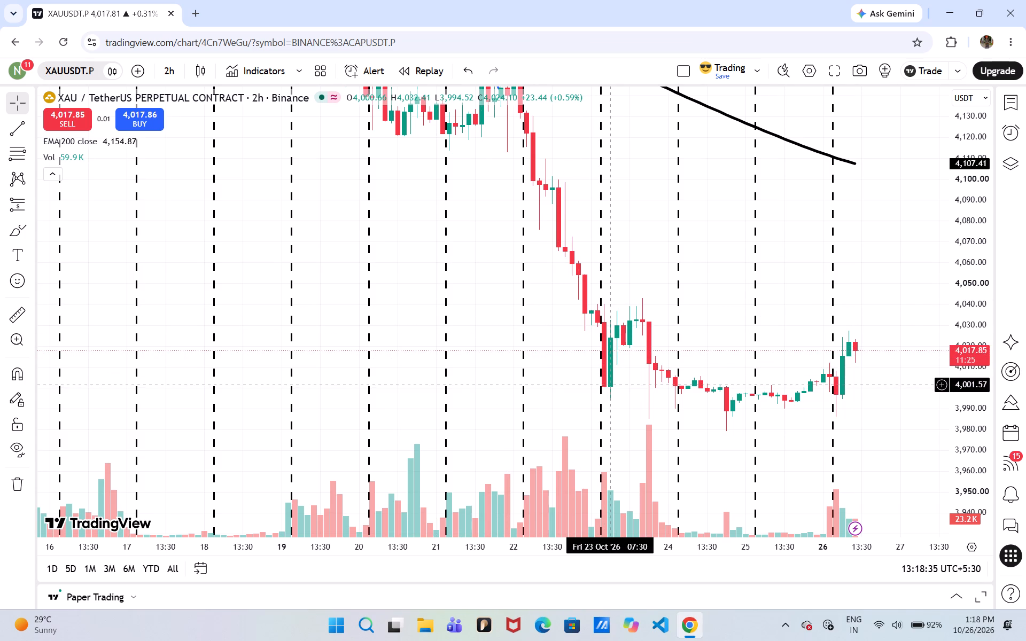
left_click_drag(400, 206, 718, 399)
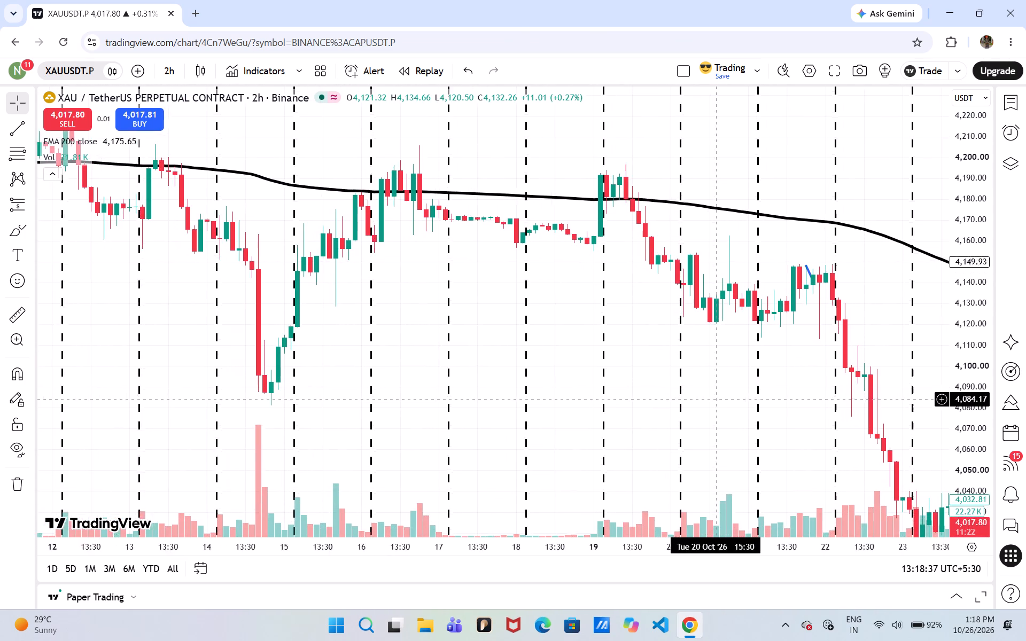
Examine XAUUSDT.P's 2-hour price decline and the following price action from 19 to 26 October.
left_click_drag(718, 399, 622, 379)
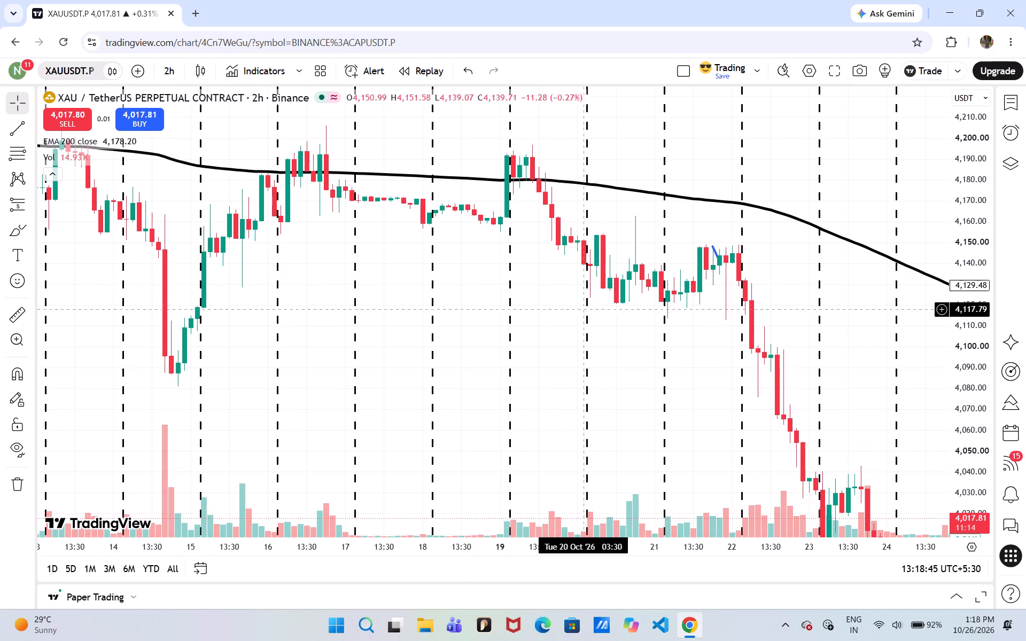
left_click_drag(689, 398, 533, 257)
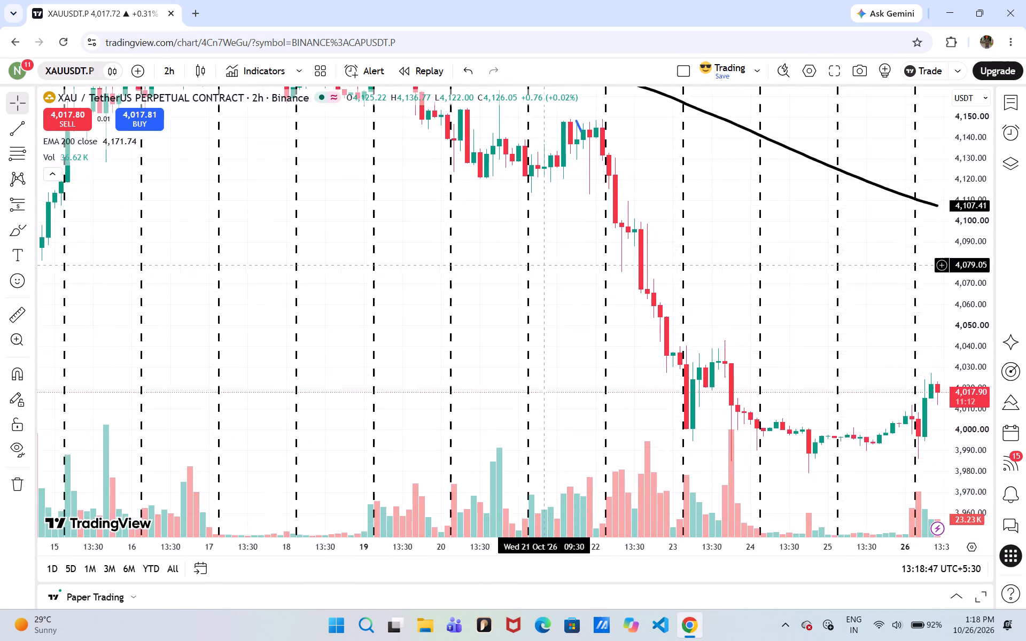
left_click_drag(533, 257, 503, 237)
left_click_drag(564, 331, 495, 260)
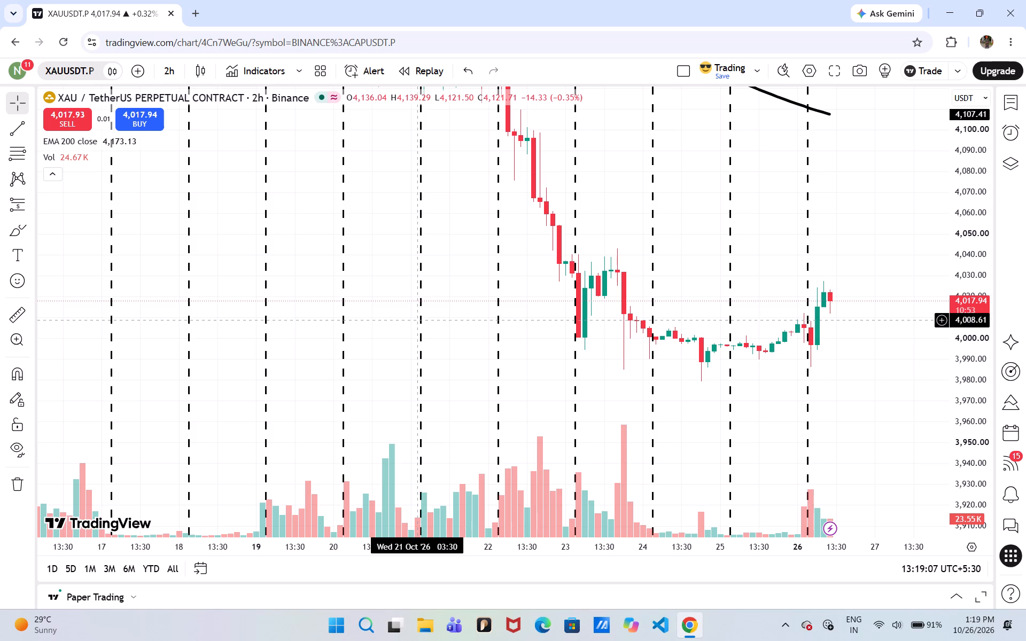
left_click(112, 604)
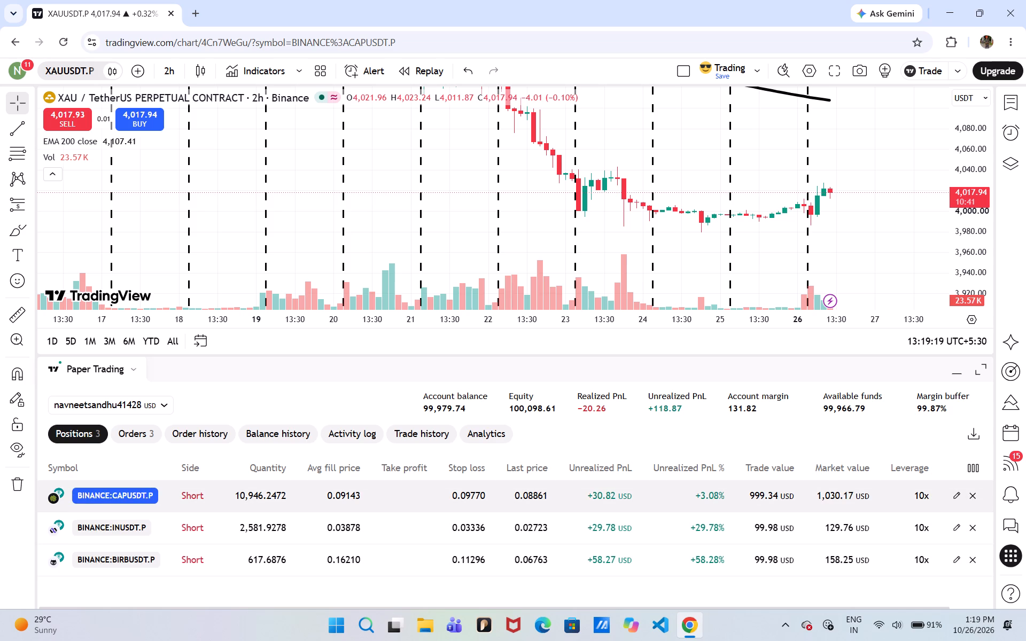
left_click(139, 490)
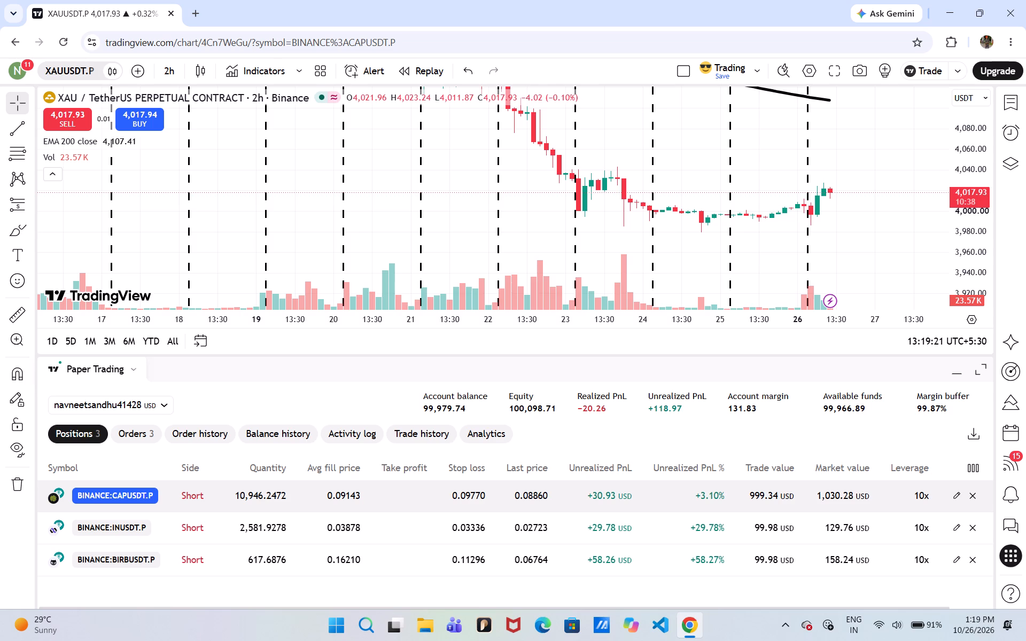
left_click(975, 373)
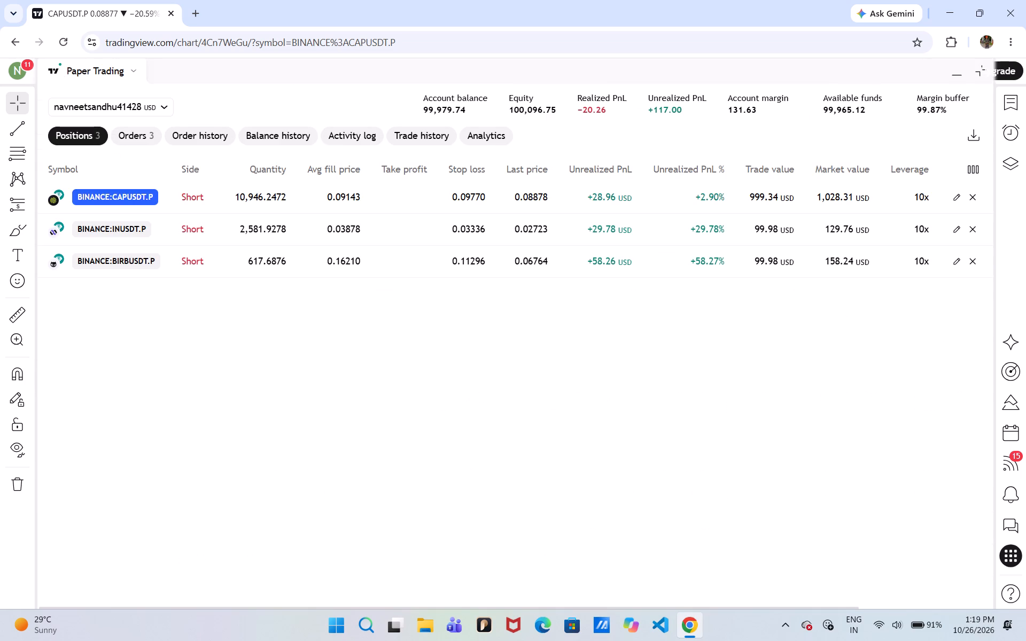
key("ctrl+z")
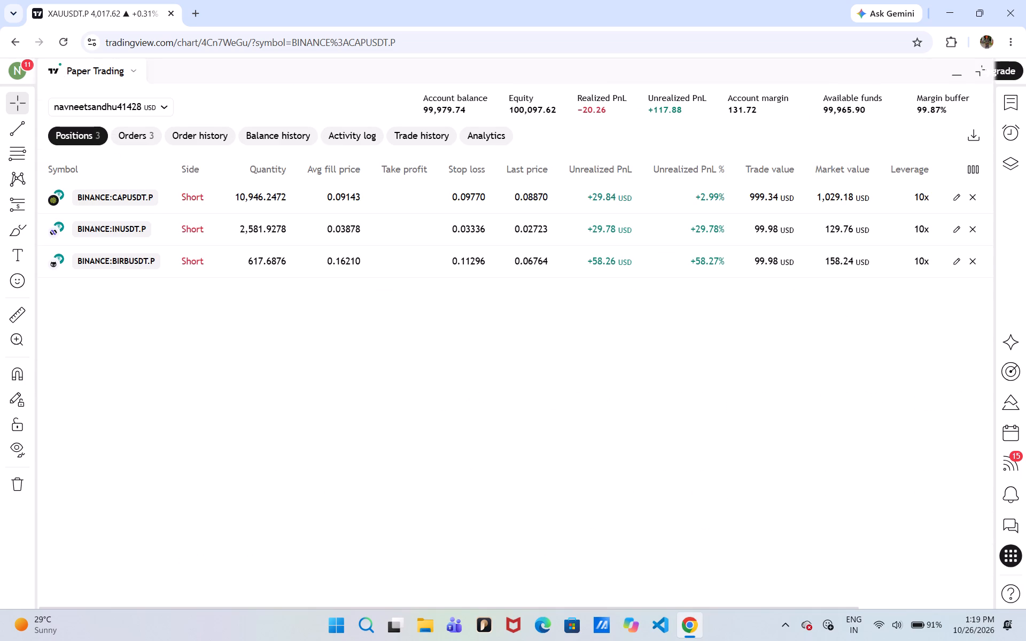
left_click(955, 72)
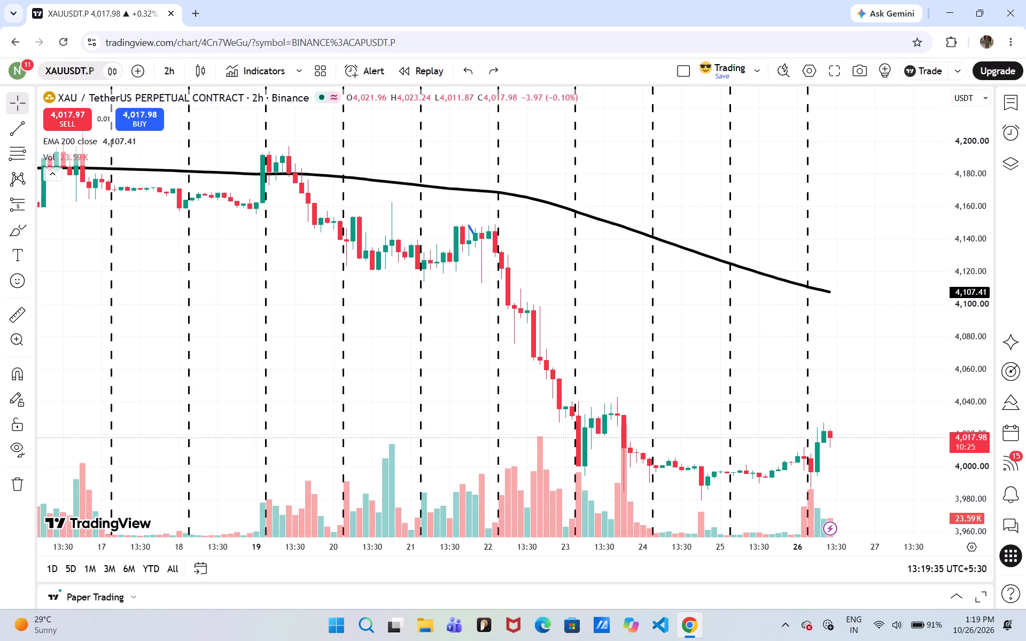
Load the CAPUSDT.P chart from the open short position in the Paper Trading account, leaving the chart at full height.
left_click(108, 604)
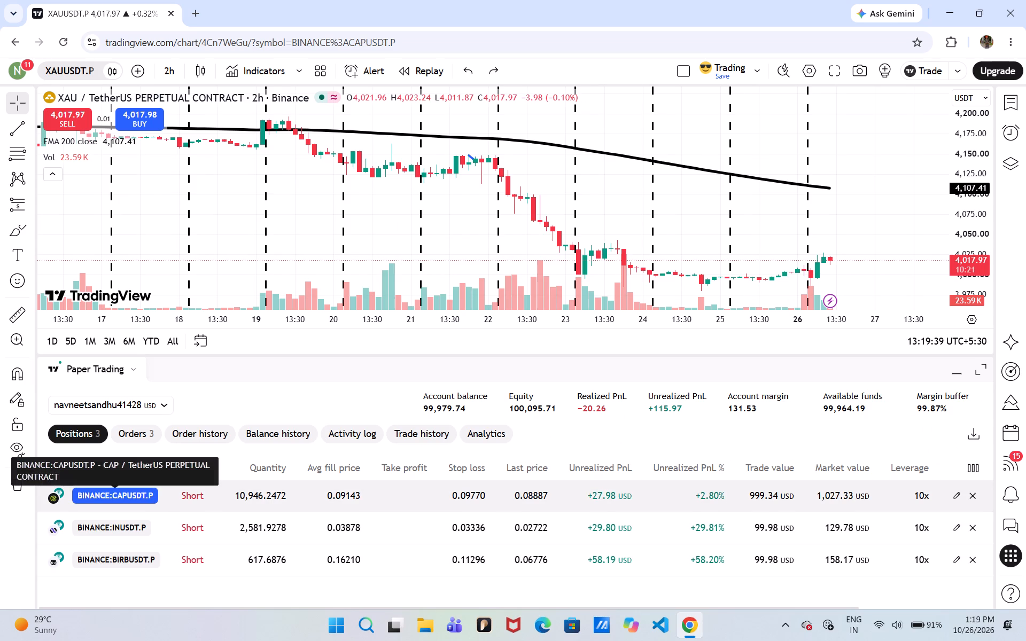
left_click(118, 494)
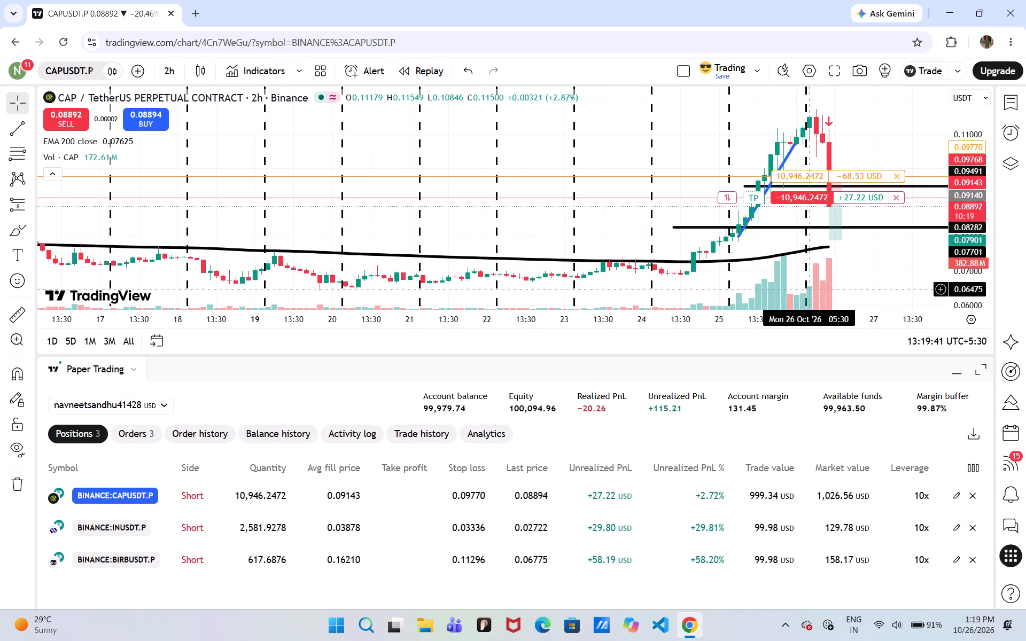
left_click(958, 376)
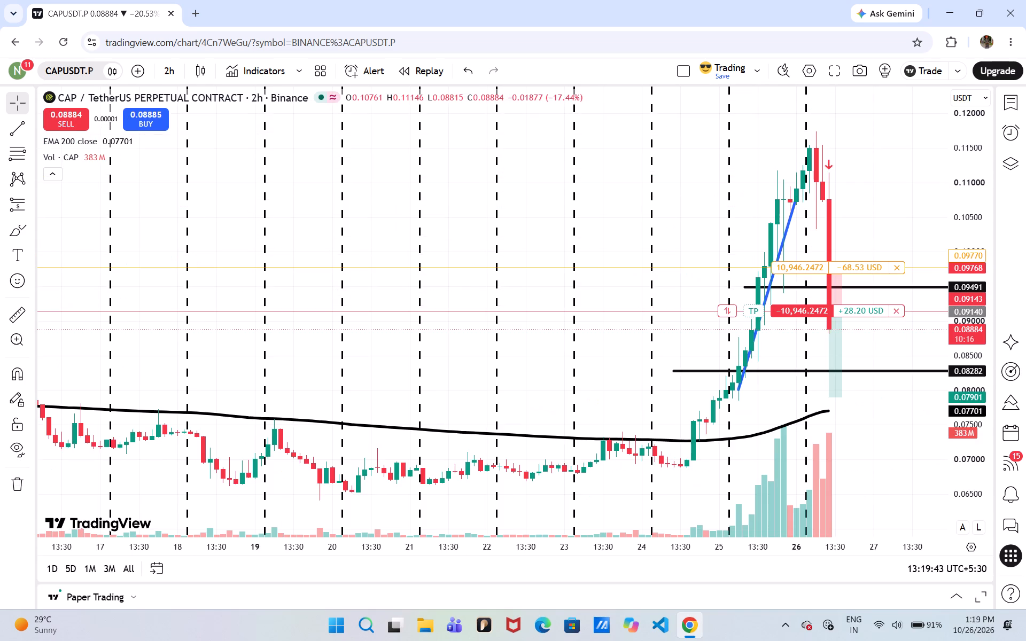
Switch CAPUSDT.P to the 5-minute timeframe and view the open short with its stop-loss and target zones.
key("5")
key("Return")
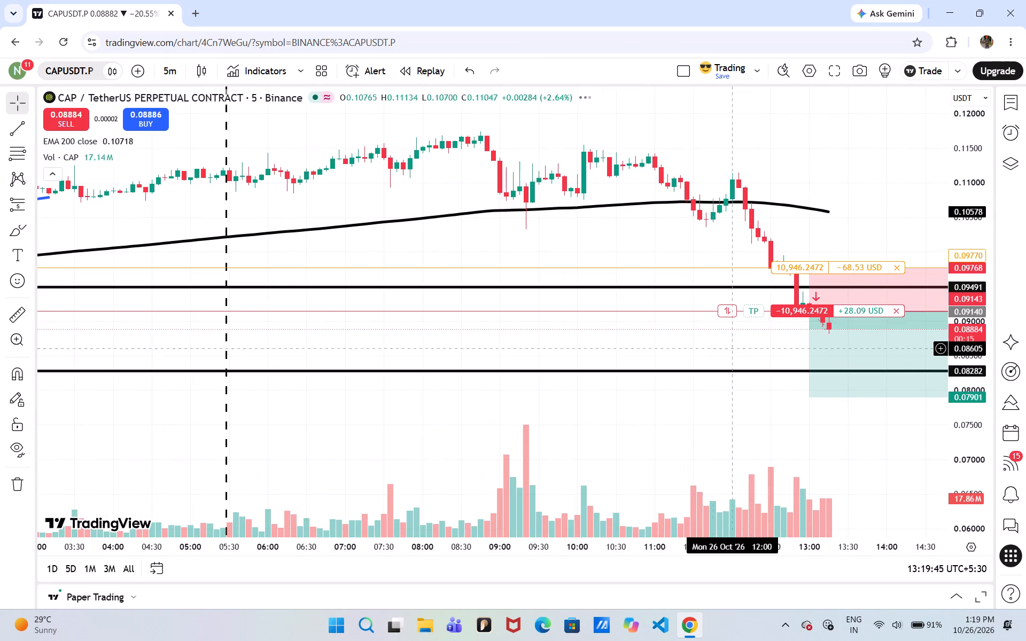
left_click_drag(605, 436, 359, 382)
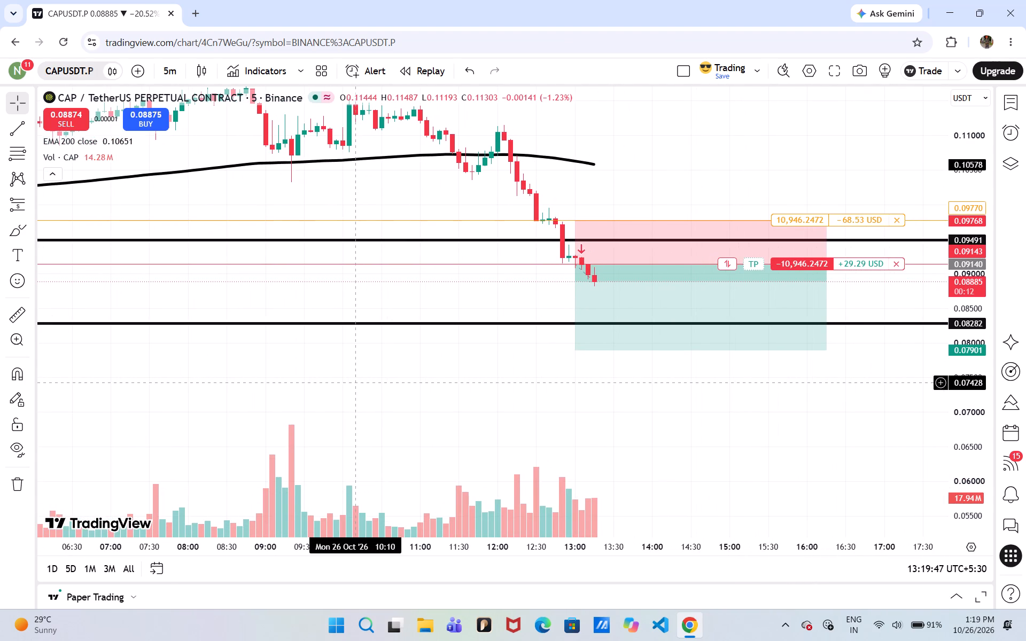